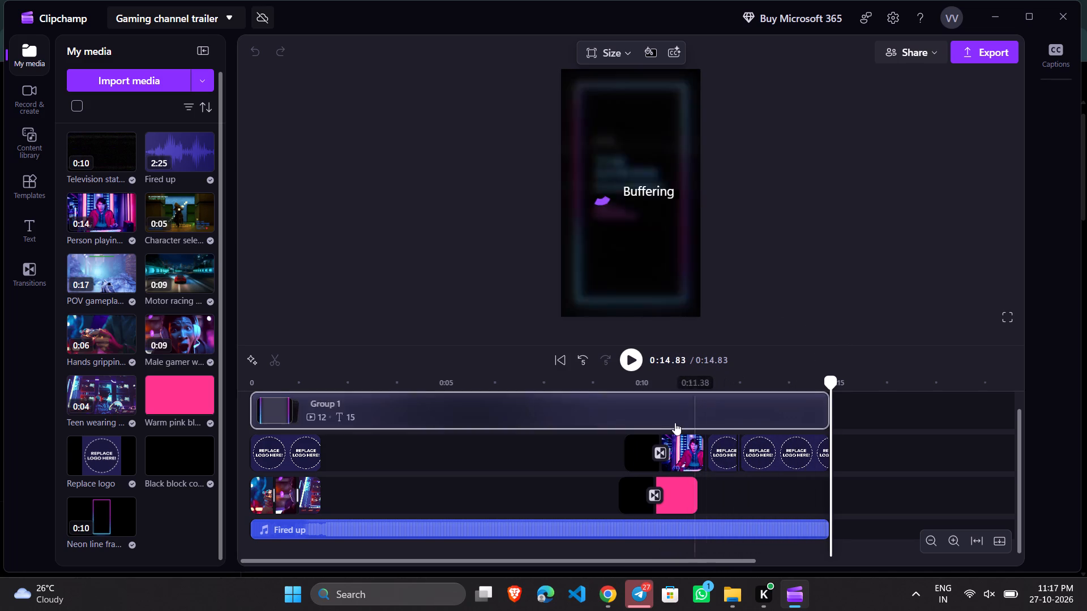
Examine the template's logo, footage and group clips on the timeline, and play the trailer from the start.
left_click(719, 456)
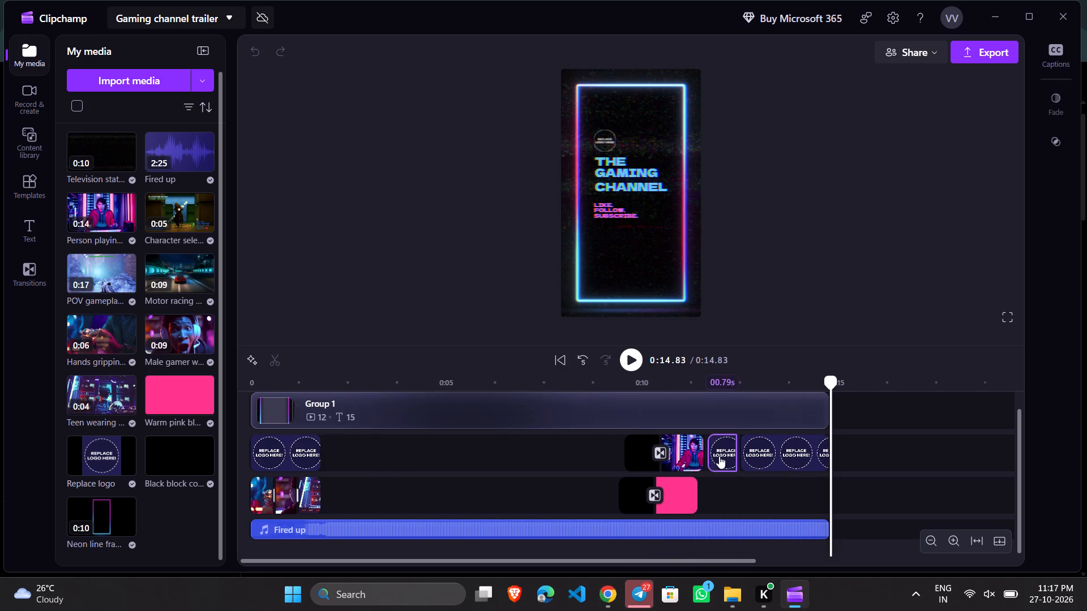
left_click(307, 489)
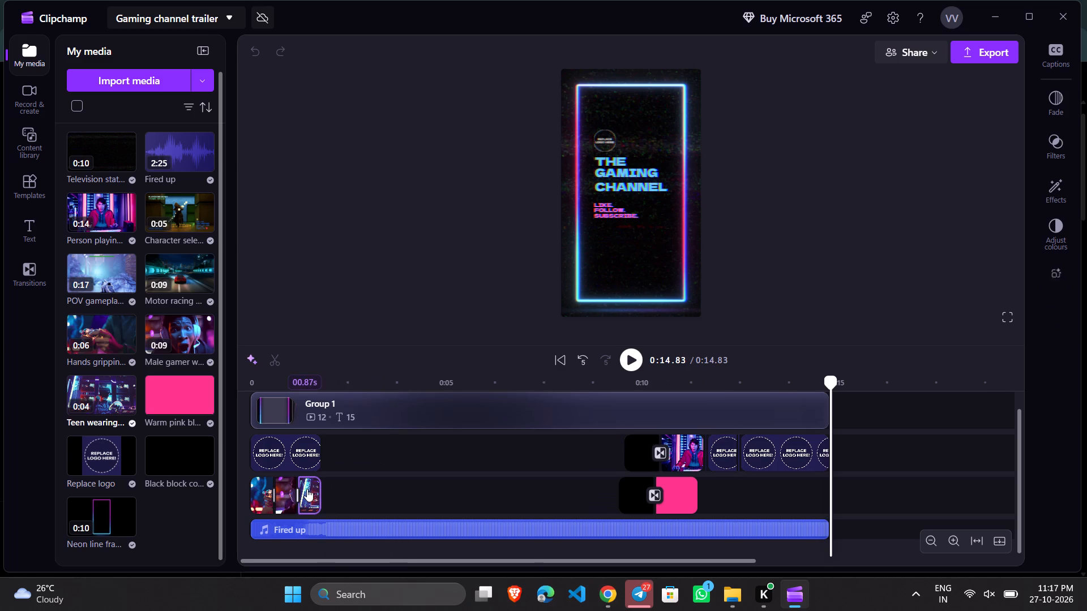
left_click(259, 496)
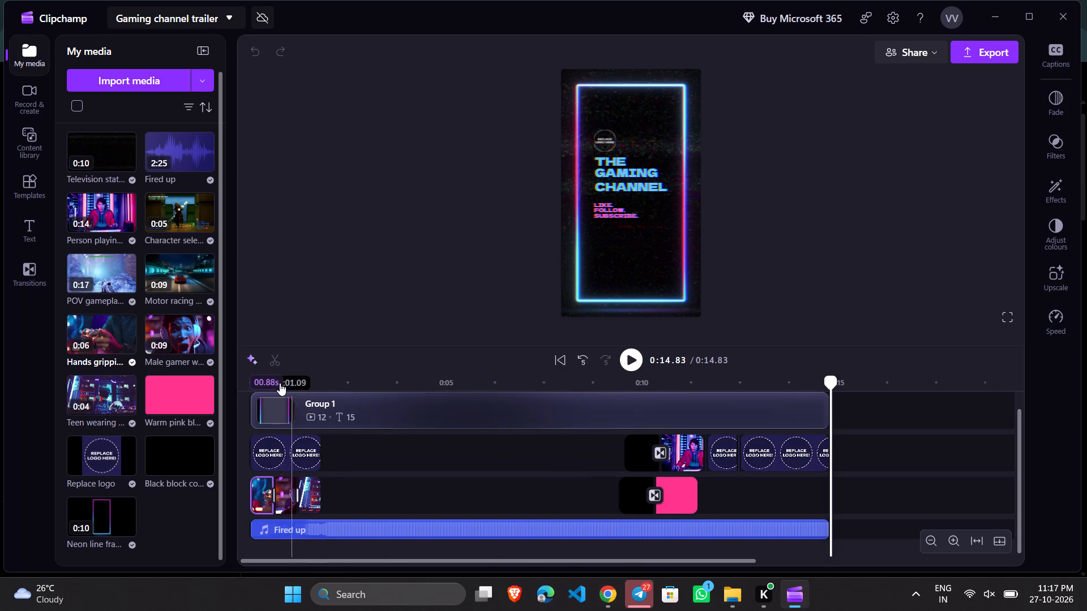
left_click(263, 384)
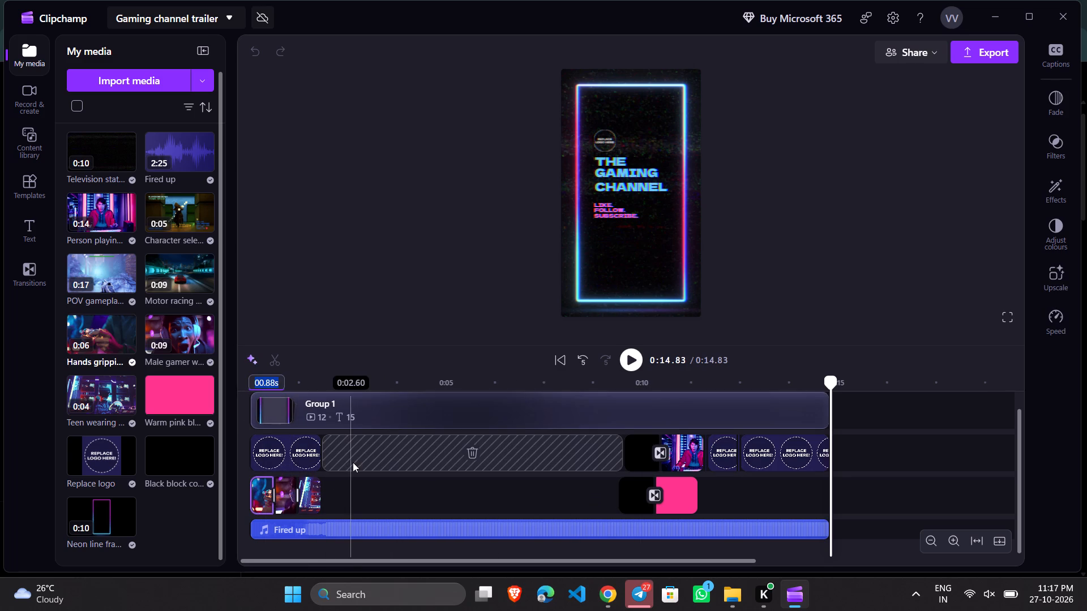
left_click(361, 487)
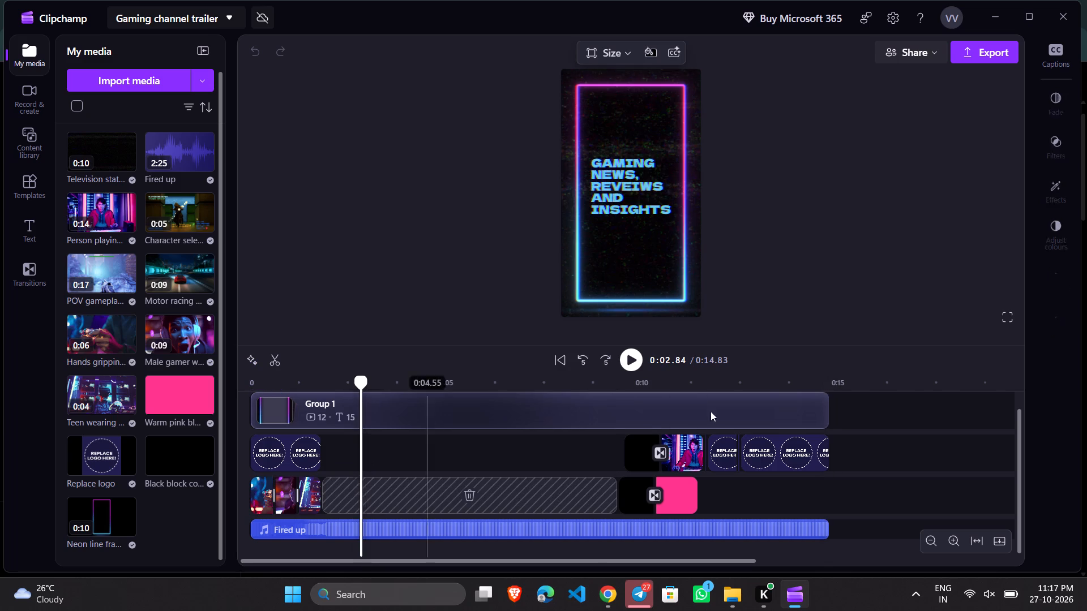
left_click(780, 308)
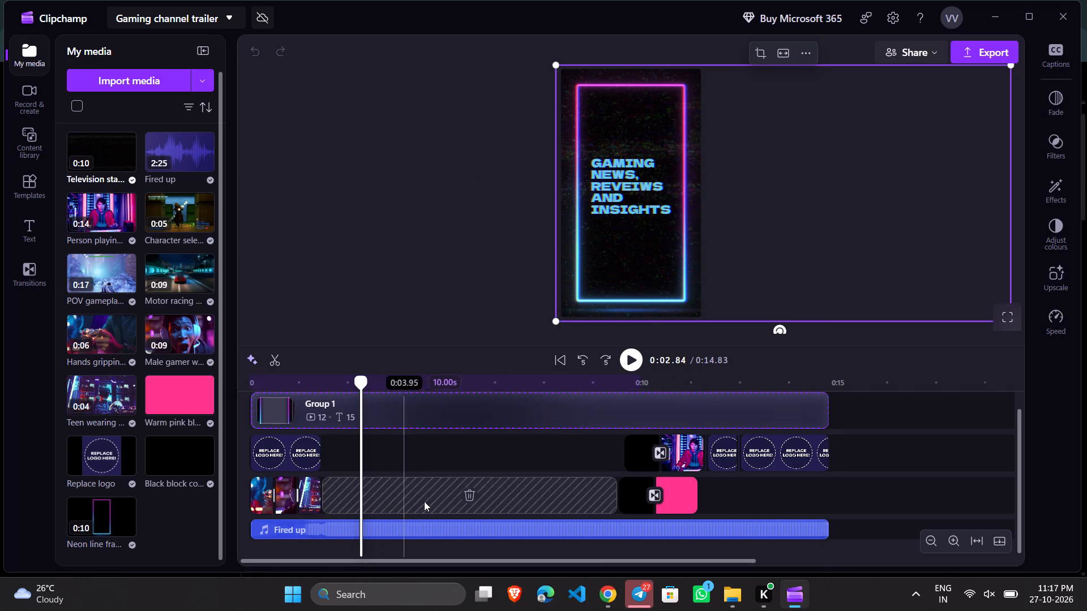
left_click_drag(363, 384, 222, 381)
left_click(625, 363)
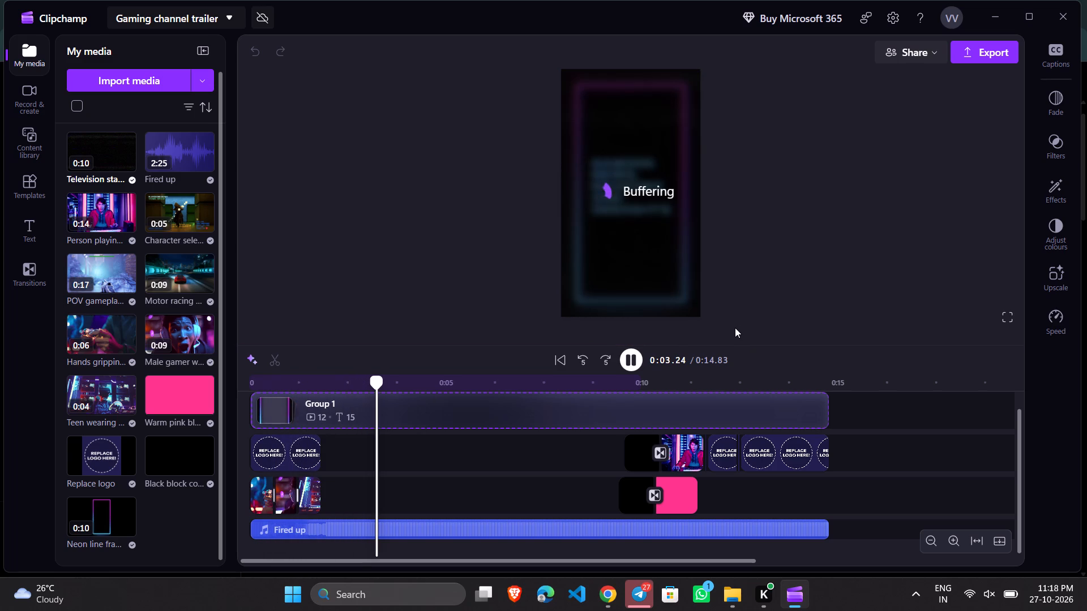
left_click_drag(380, 378, 379, 378)
left_click_drag(379, 378, 249, 359)
left_click_drag(266, 342, 334, 323)
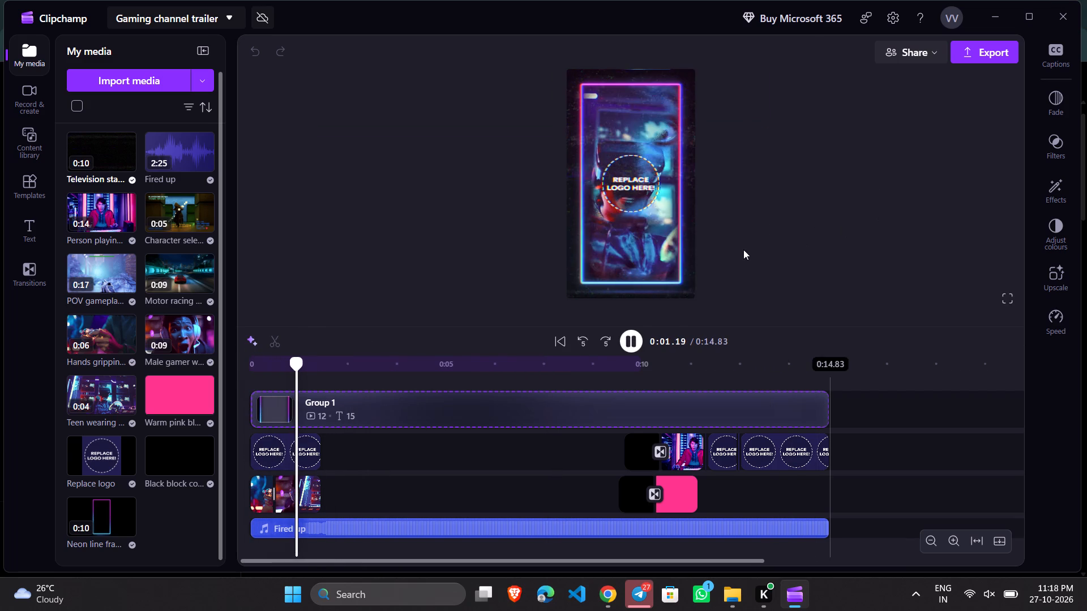
Delete the short Replace logo clip at about 12 s, between the gamer footage and the final logo clip.
left_click(803, 450)
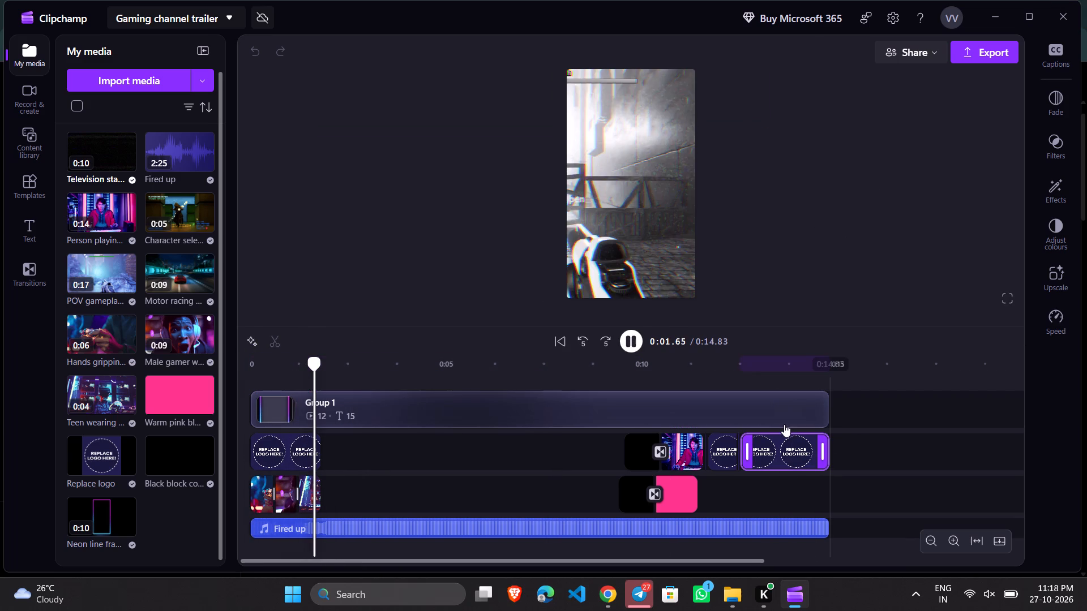
left_click(722, 454)
right_click(718, 453)
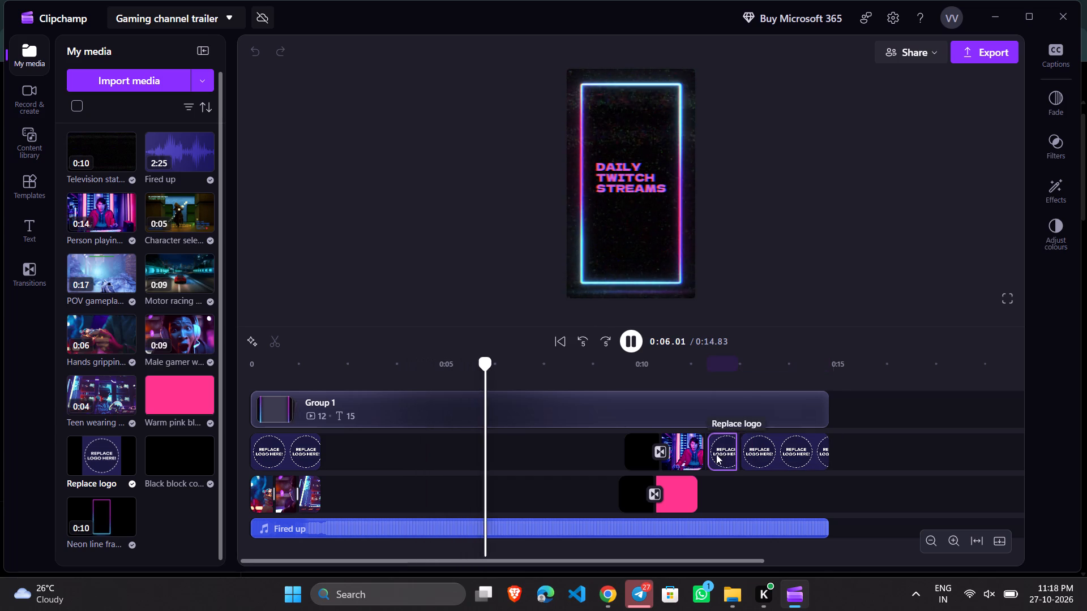
left_click(768, 334)
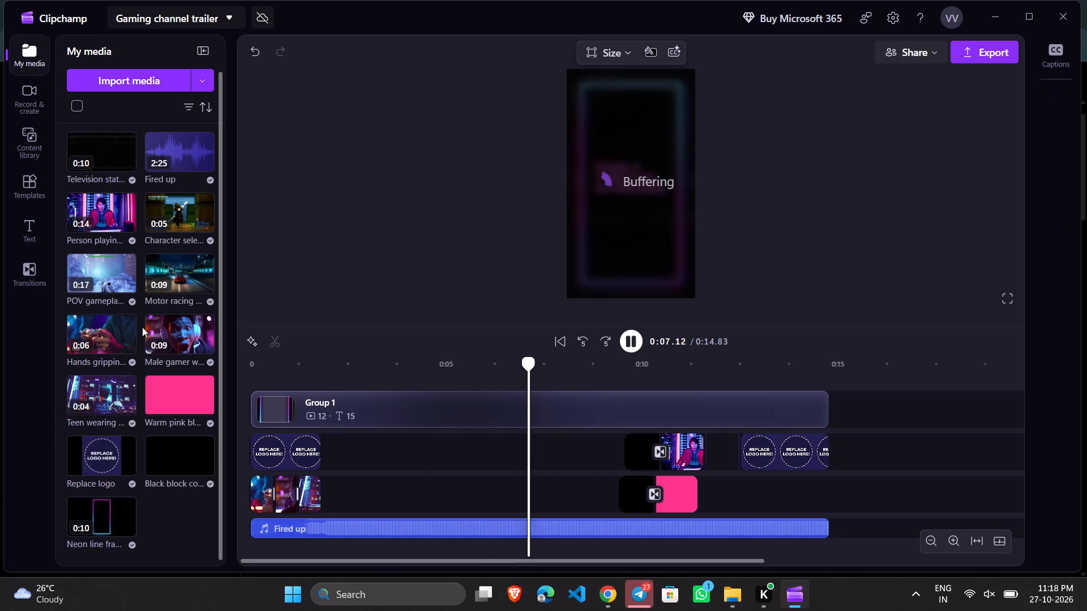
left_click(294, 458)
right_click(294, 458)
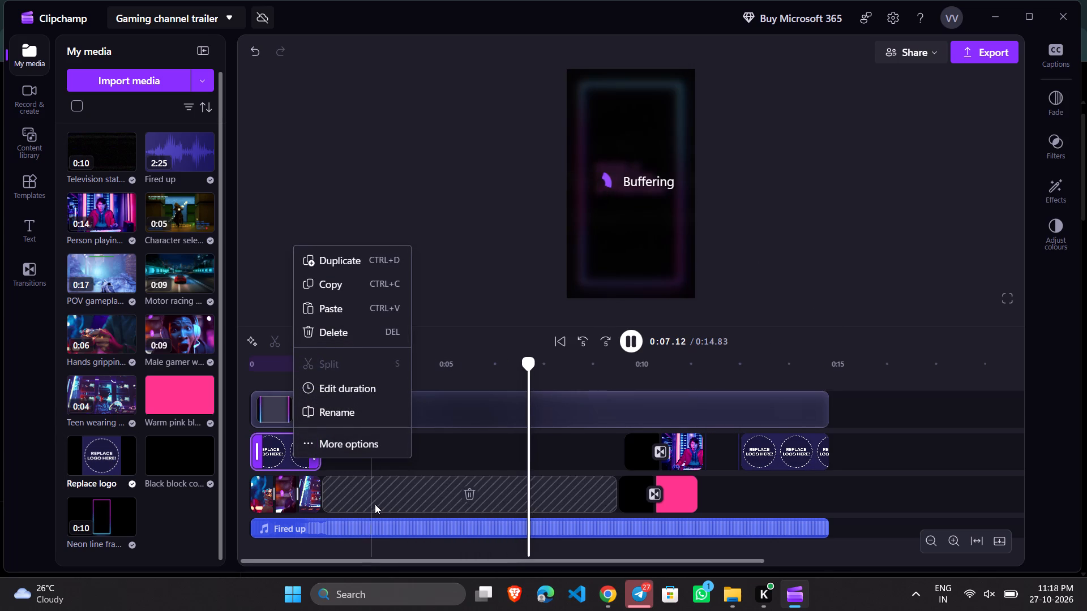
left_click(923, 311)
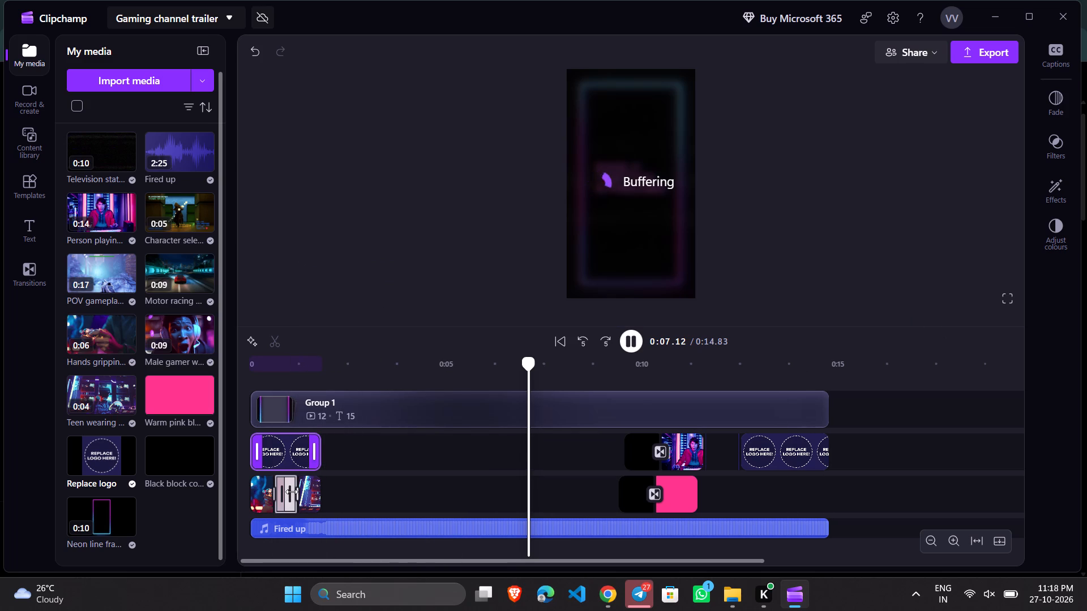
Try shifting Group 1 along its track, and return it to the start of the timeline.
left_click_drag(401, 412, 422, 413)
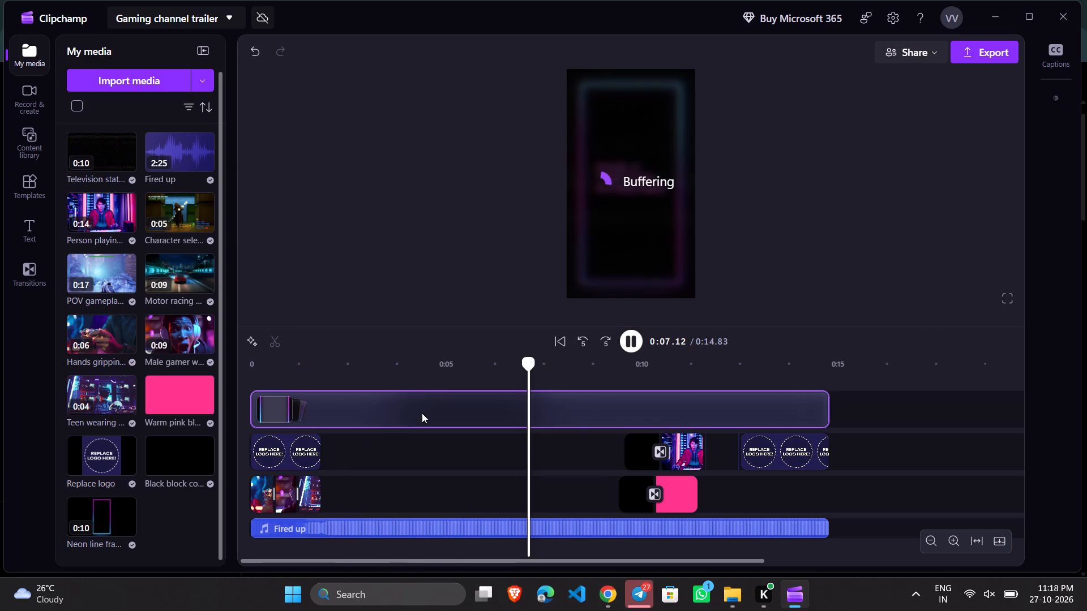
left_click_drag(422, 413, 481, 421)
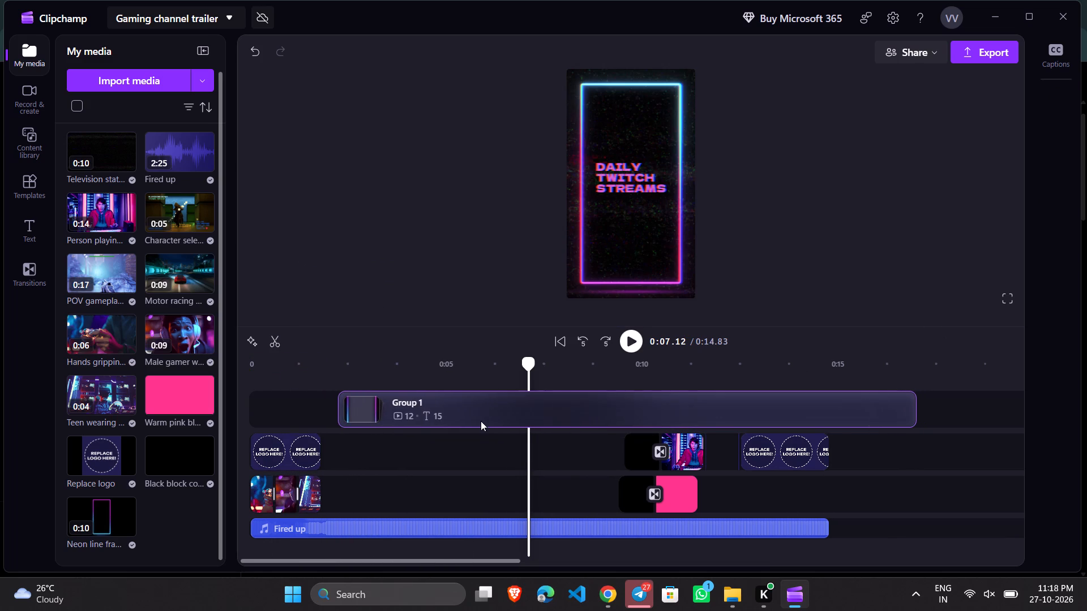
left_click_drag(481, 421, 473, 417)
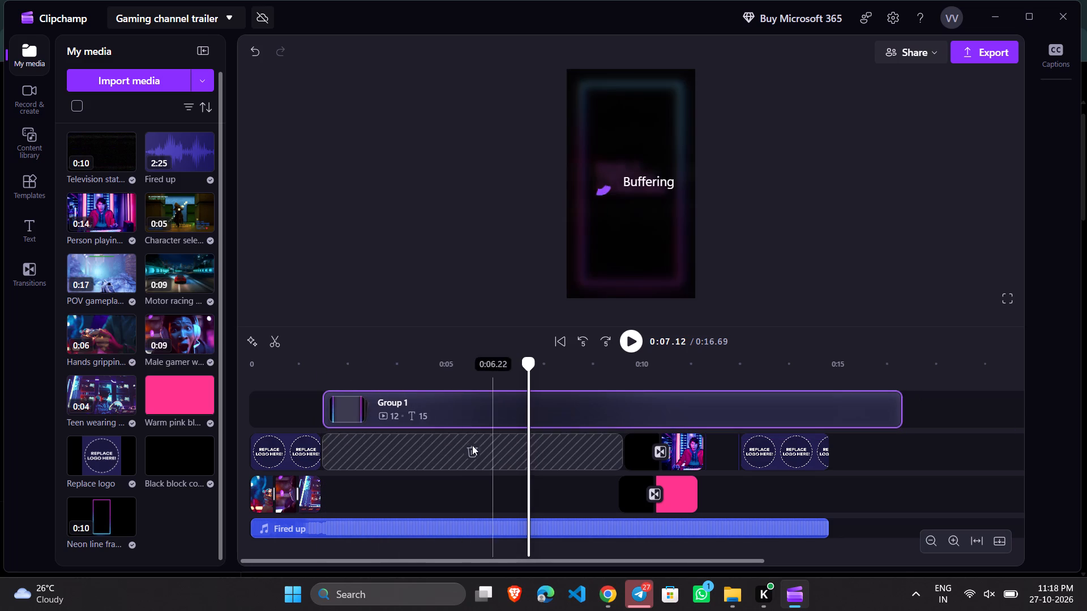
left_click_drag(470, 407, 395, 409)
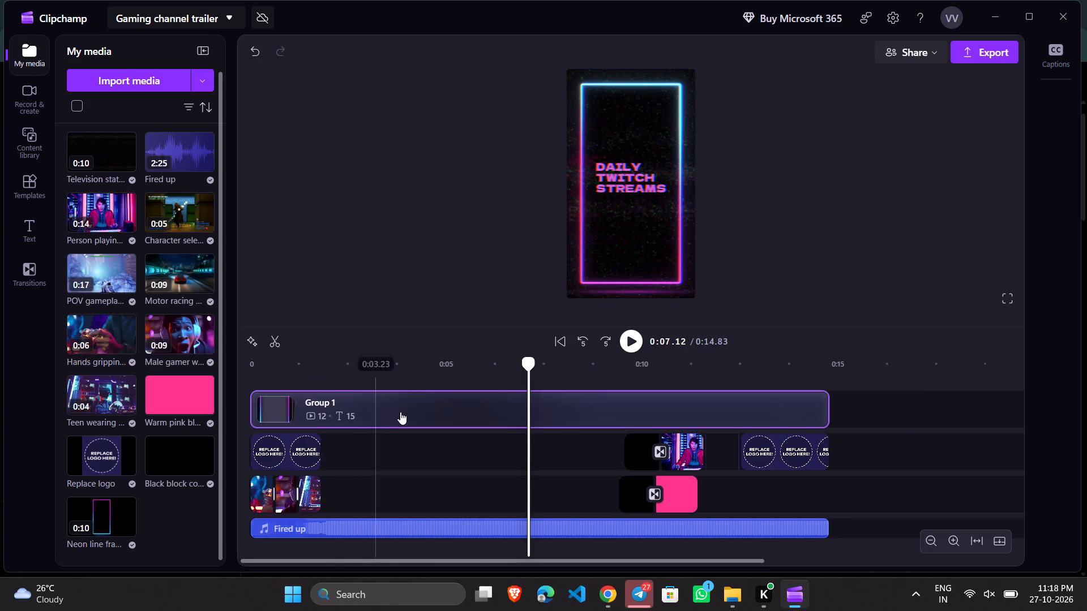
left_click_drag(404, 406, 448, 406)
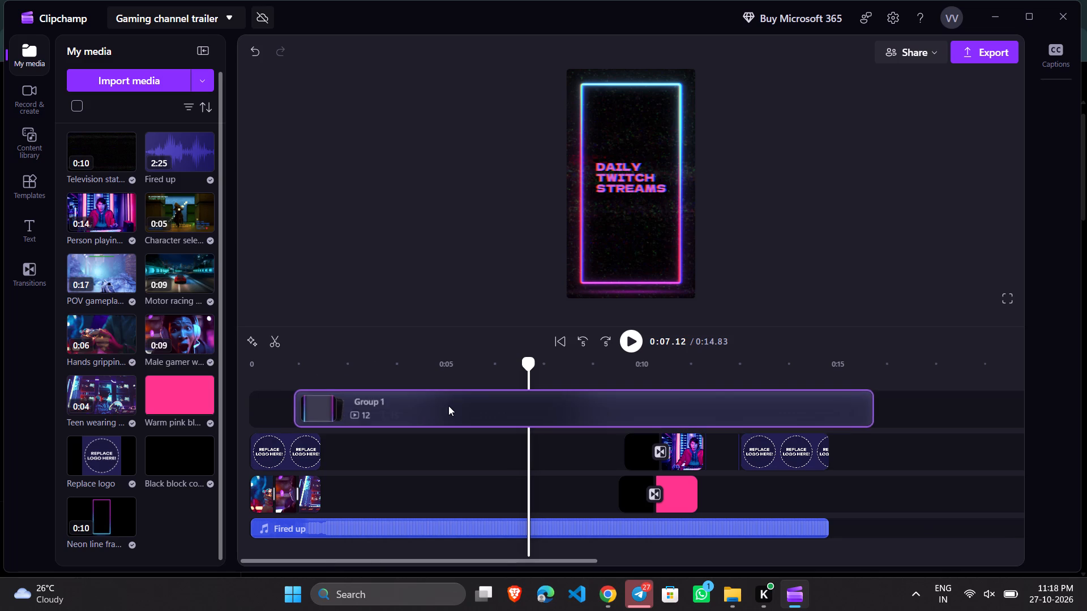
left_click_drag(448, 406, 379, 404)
Play the trailer's opening seconds from the start to review the first logo placeholder.
left_click_drag(530, 363, 443, 371)
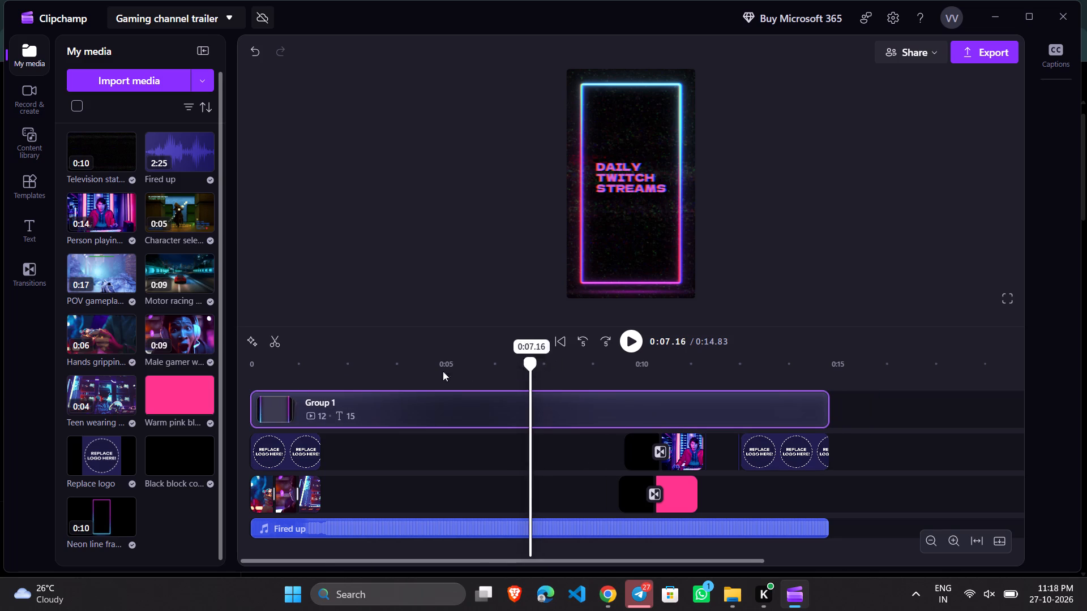
left_click_drag(443, 371, 245, 375)
left_click(625, 344)
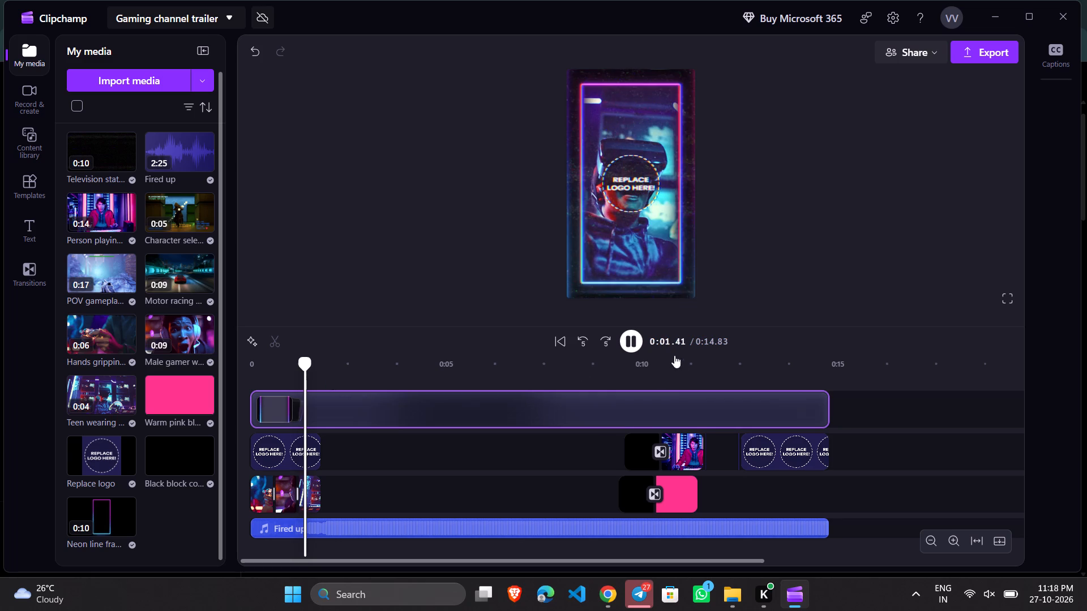
left_click(637, 340)
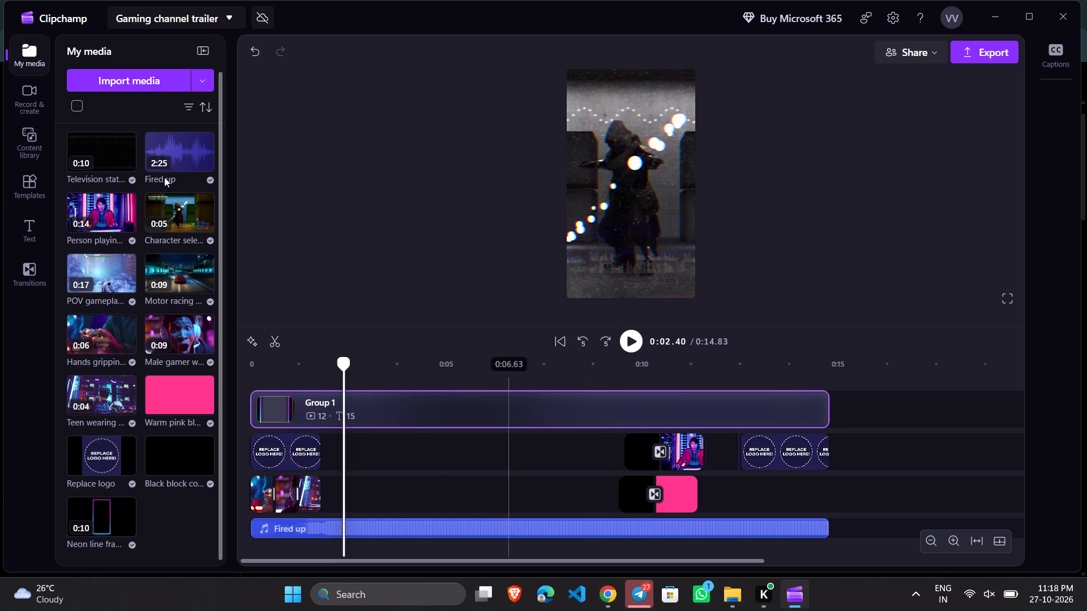
Import the Minimal MKHALIFA Monogram Logo PNG from the Downloads folder into the project media.
left_click(147, 88)
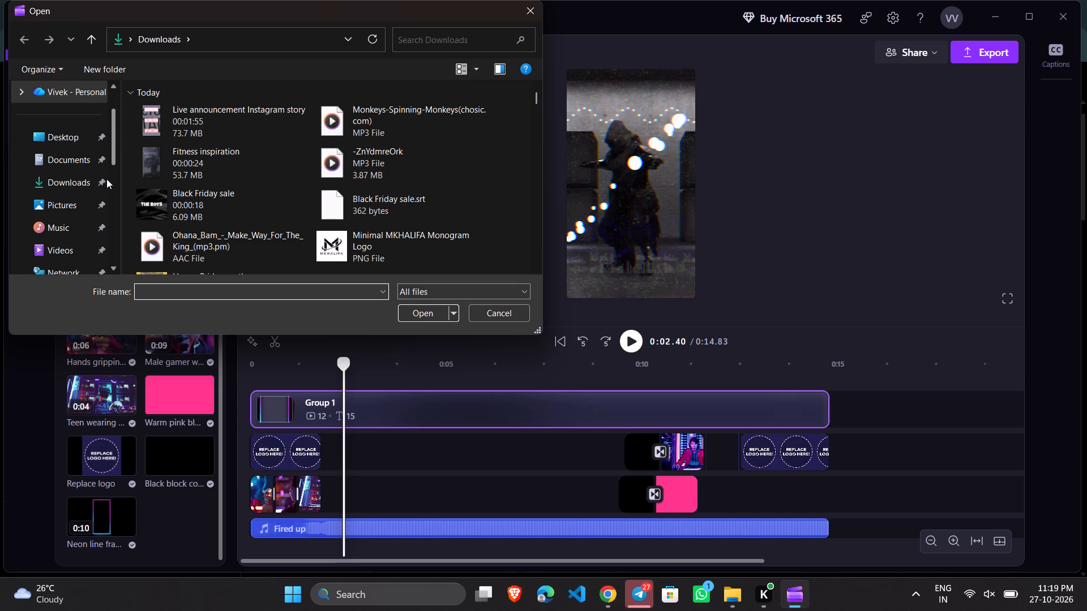
left_click(89, 180)
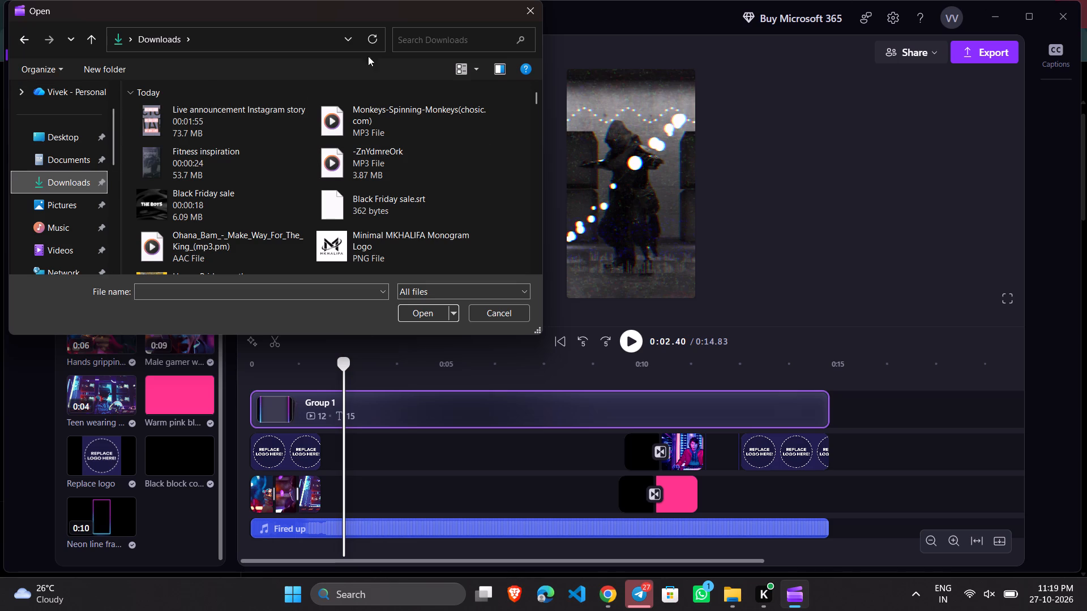
left_click(43, 178)
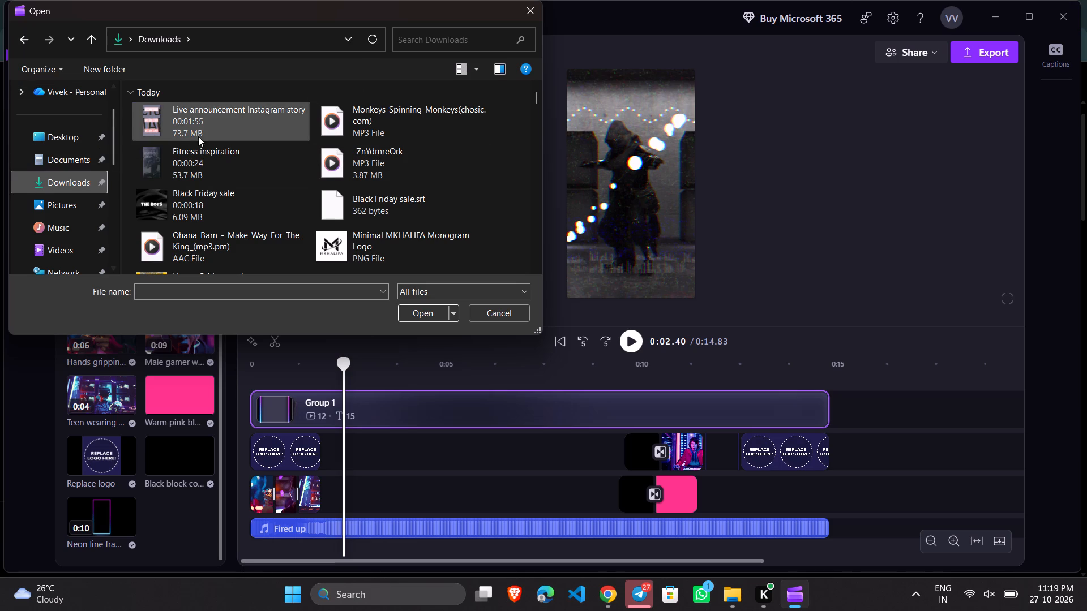
scroll(197, 150, "down", 1)
left_click(344, 148)
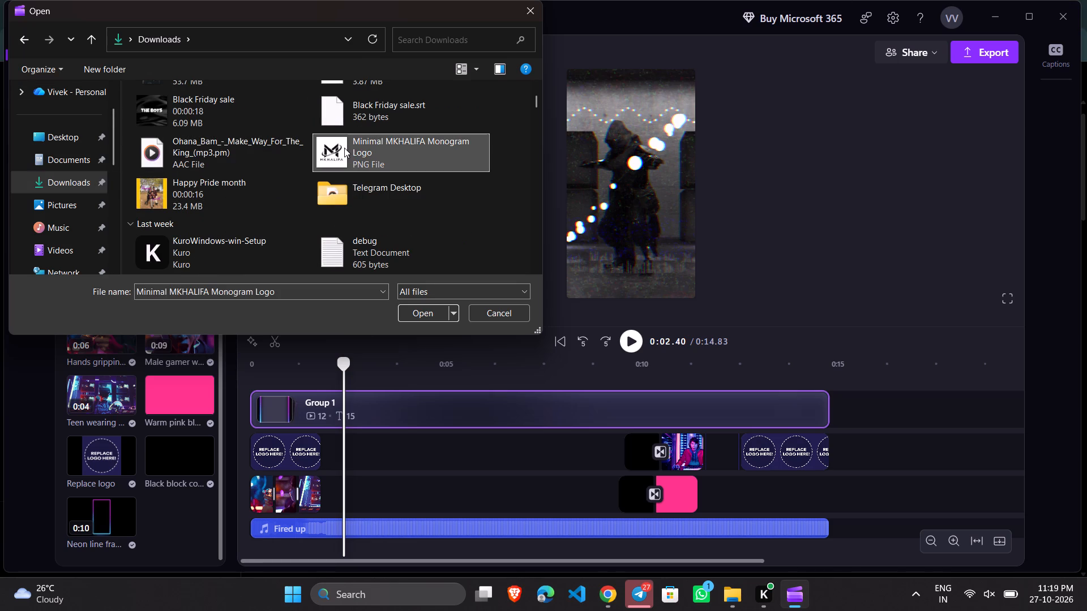
left_click(417, 310)
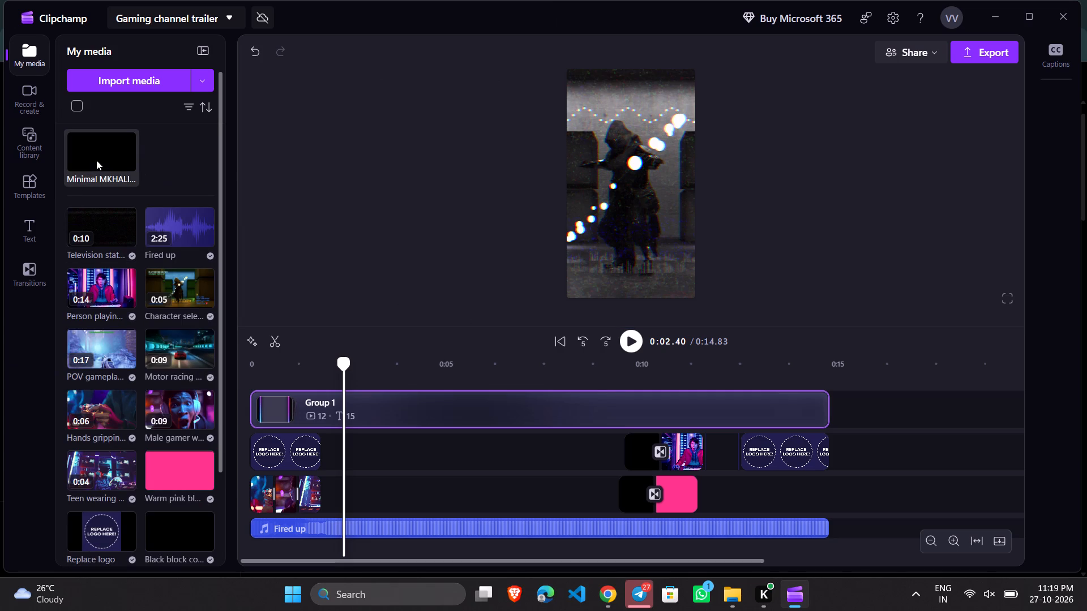
Replace the first logo placeholder clip on the timeline with the imported MKHALIFA logo and play back the opening.
left_click_drag(96, 160, 271, 462)
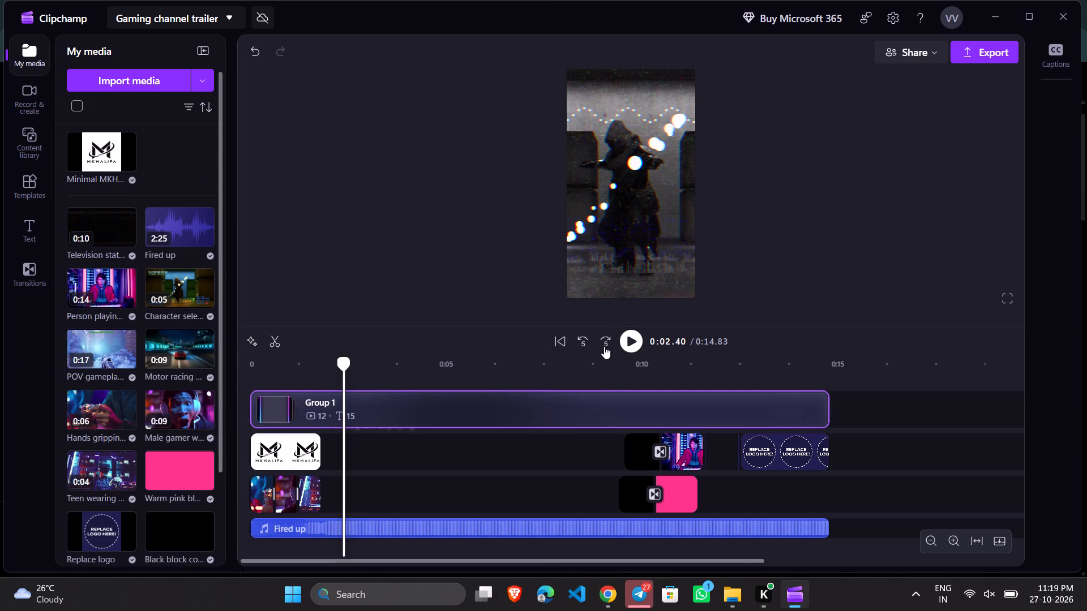
left_click(629, 341)
left_click_drag(358, 358, 176, 369)
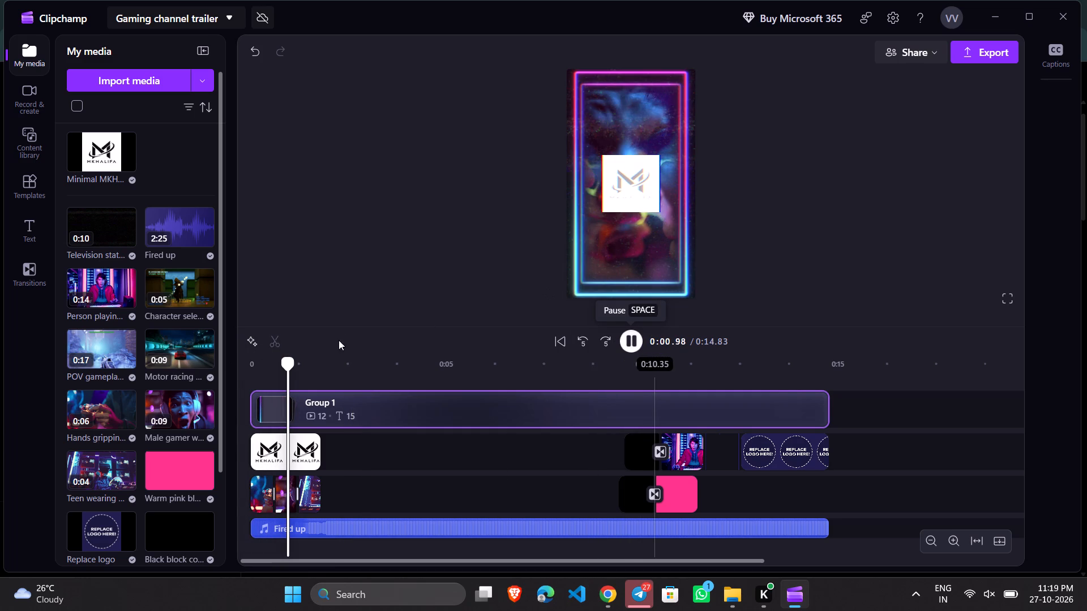
left_click(630, 347)
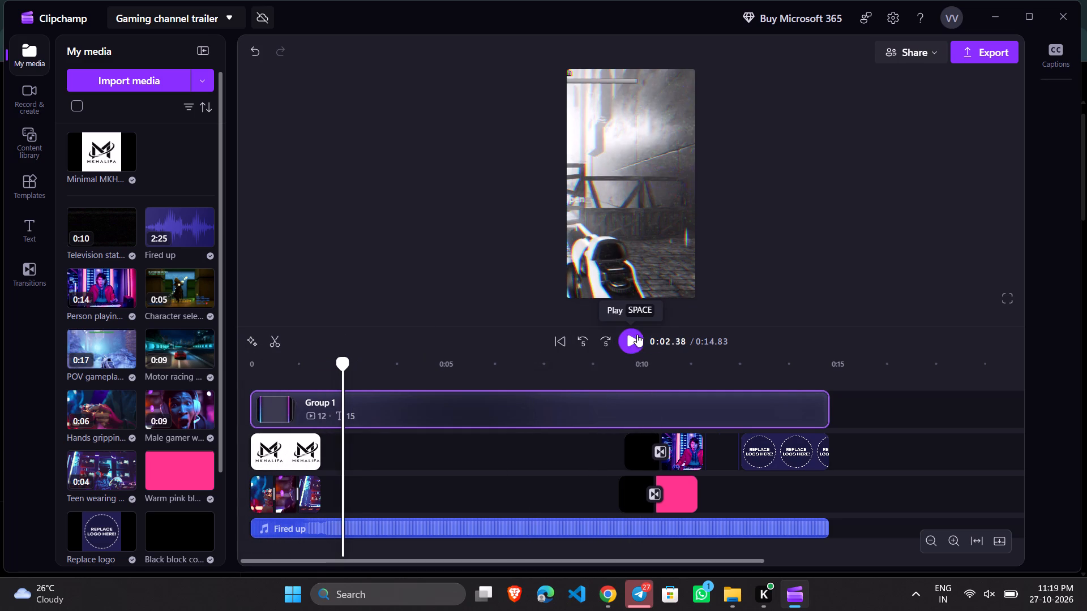
Apply a 0.2 s fade-in to the MKHALIFA logo clip at the start of the timeline.
left_click(291, 457)
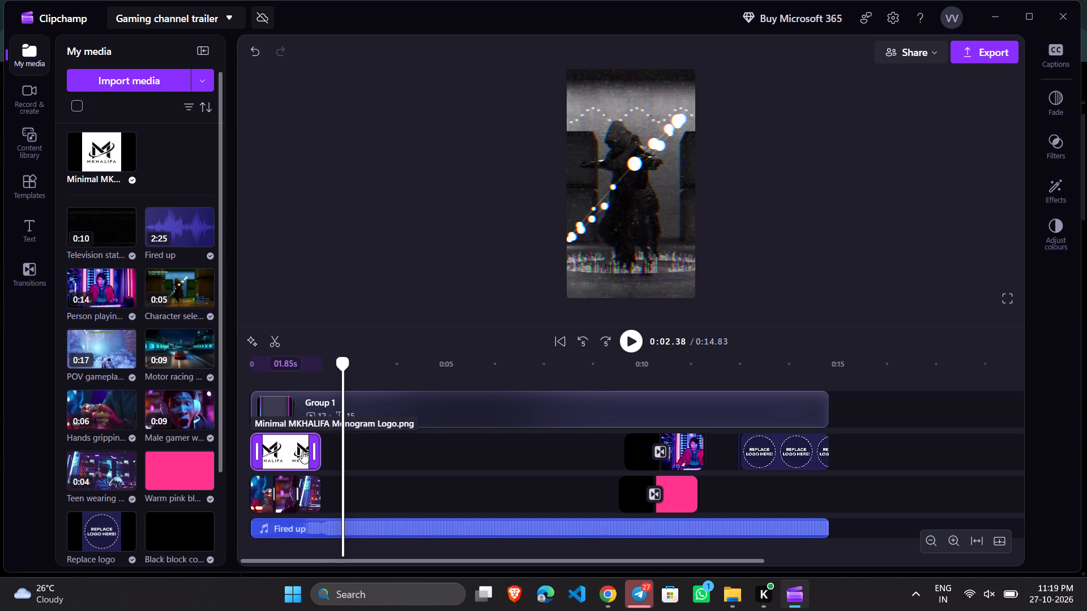
right_click(302, 451)
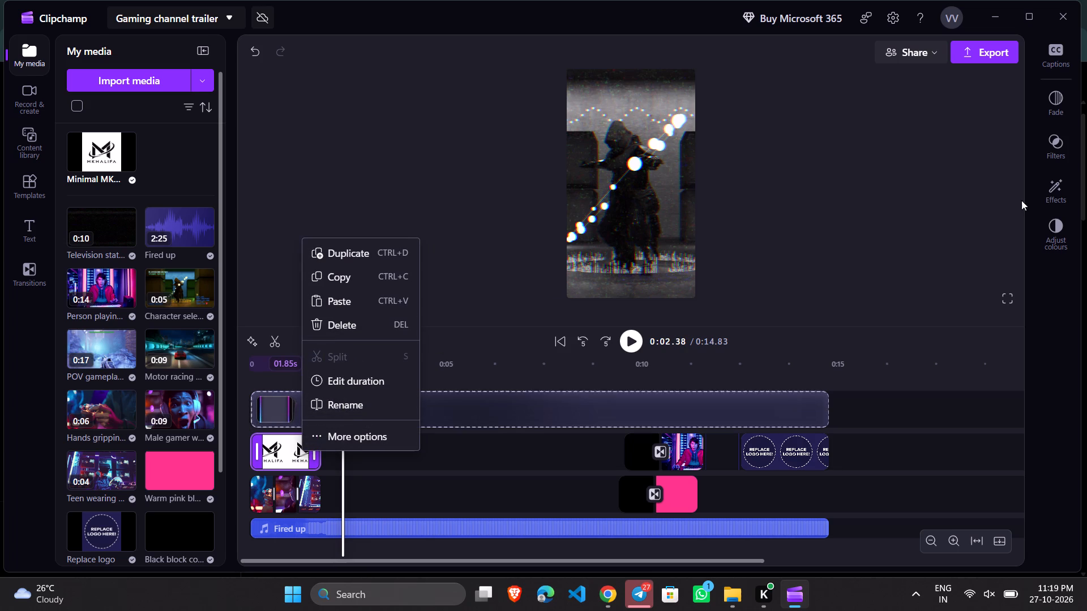
left_click(1058, 107)
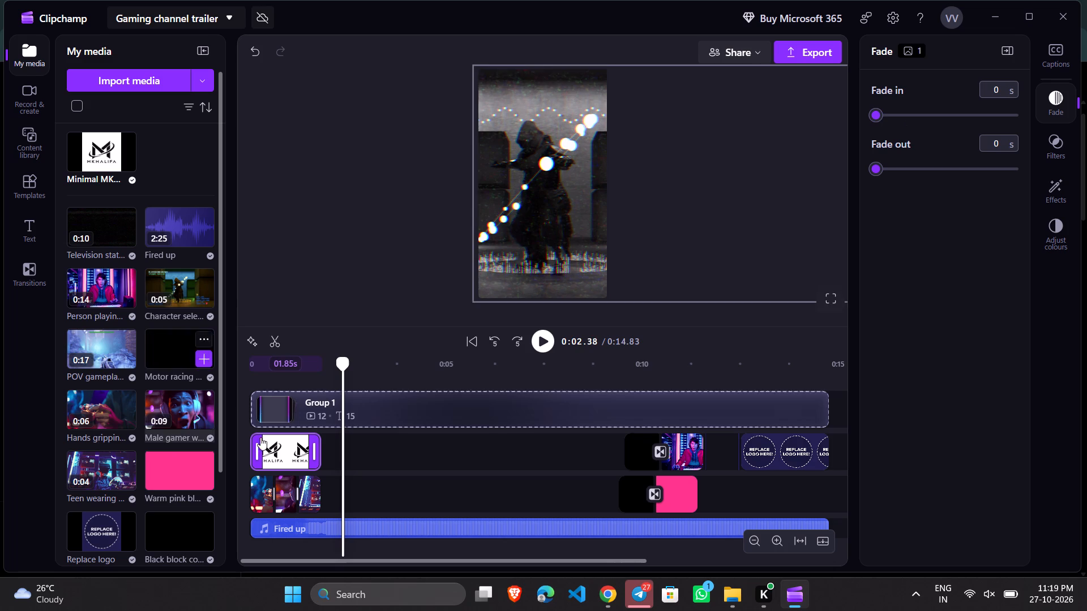
left_click_drag(344, 362, 244, 368)
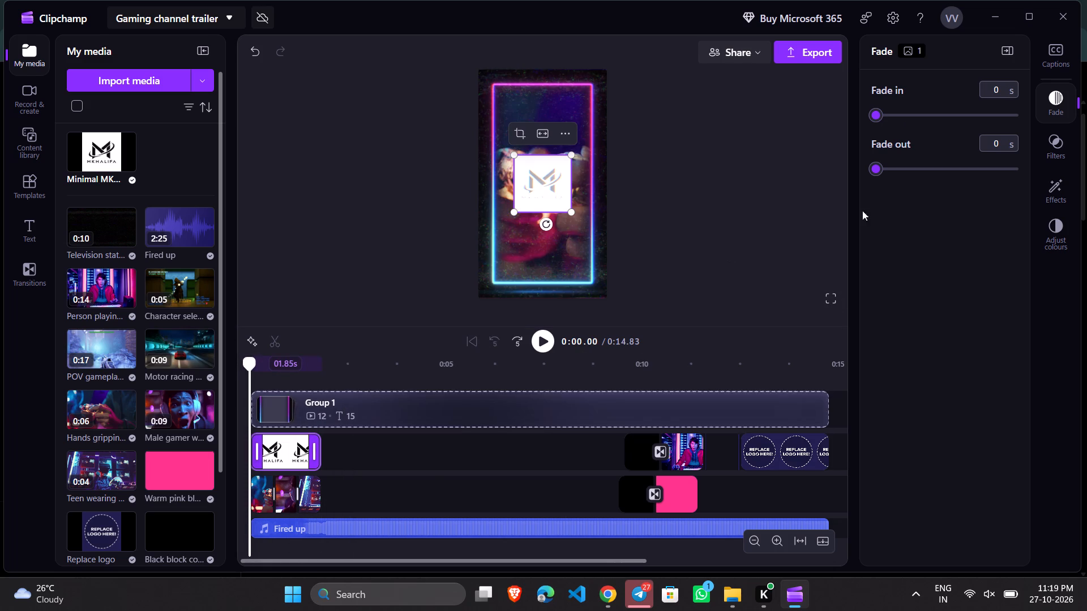
left_click_drag(877, 117, 891, 120)
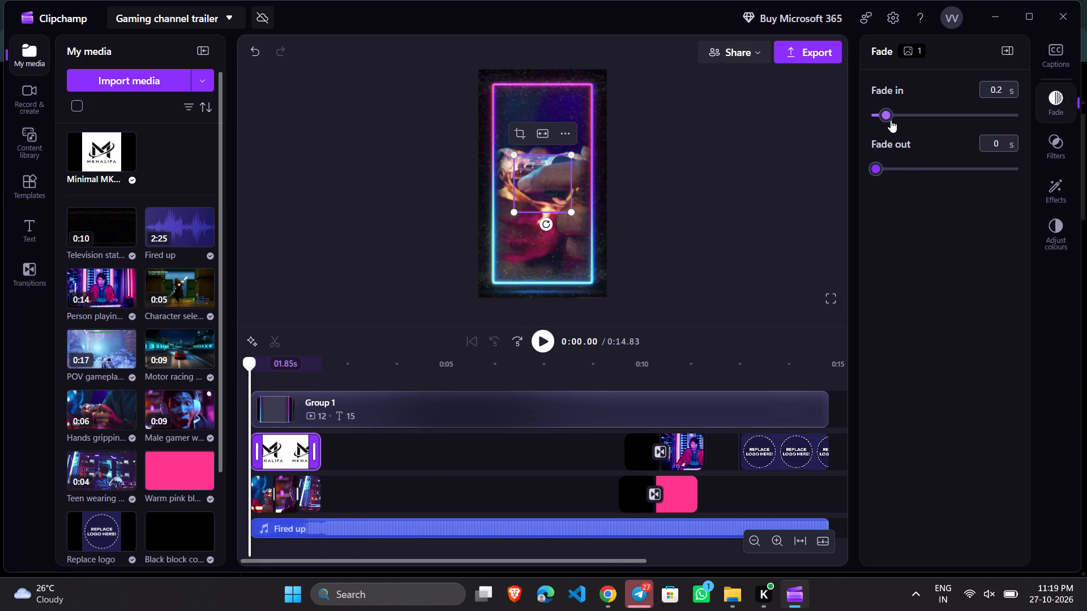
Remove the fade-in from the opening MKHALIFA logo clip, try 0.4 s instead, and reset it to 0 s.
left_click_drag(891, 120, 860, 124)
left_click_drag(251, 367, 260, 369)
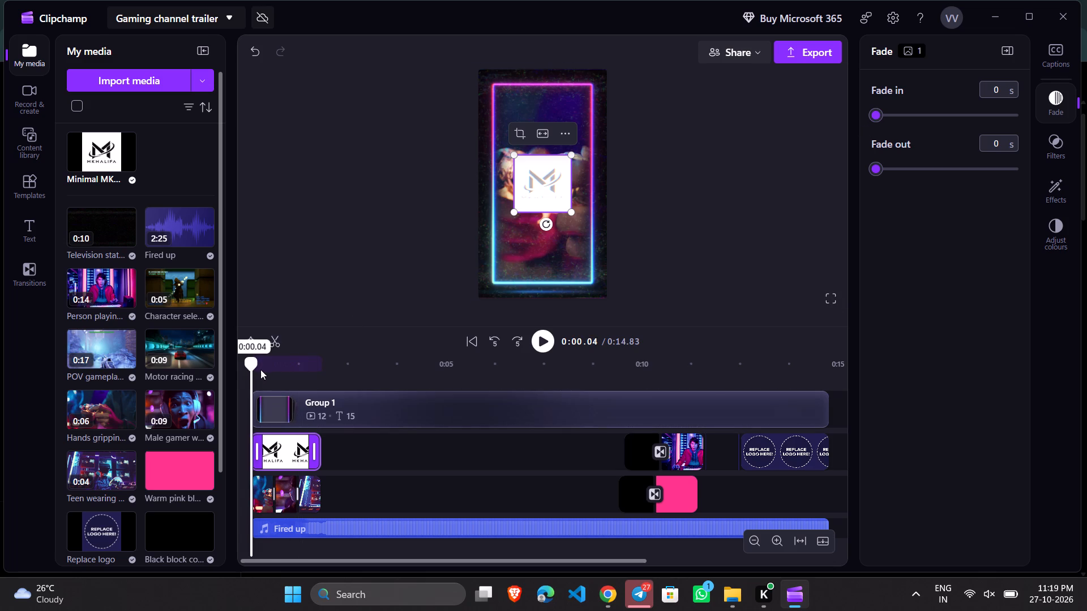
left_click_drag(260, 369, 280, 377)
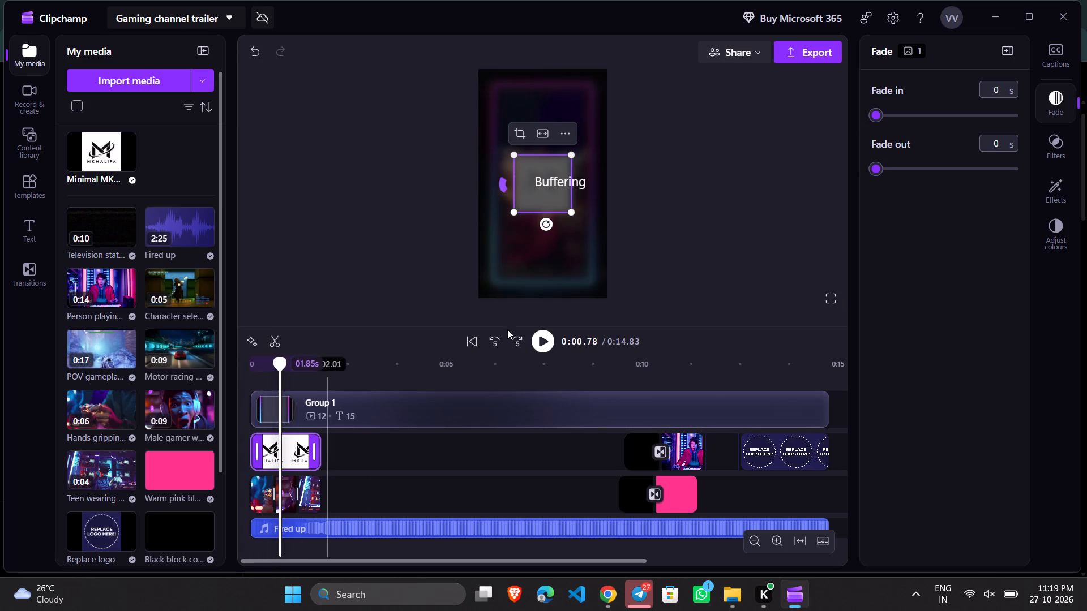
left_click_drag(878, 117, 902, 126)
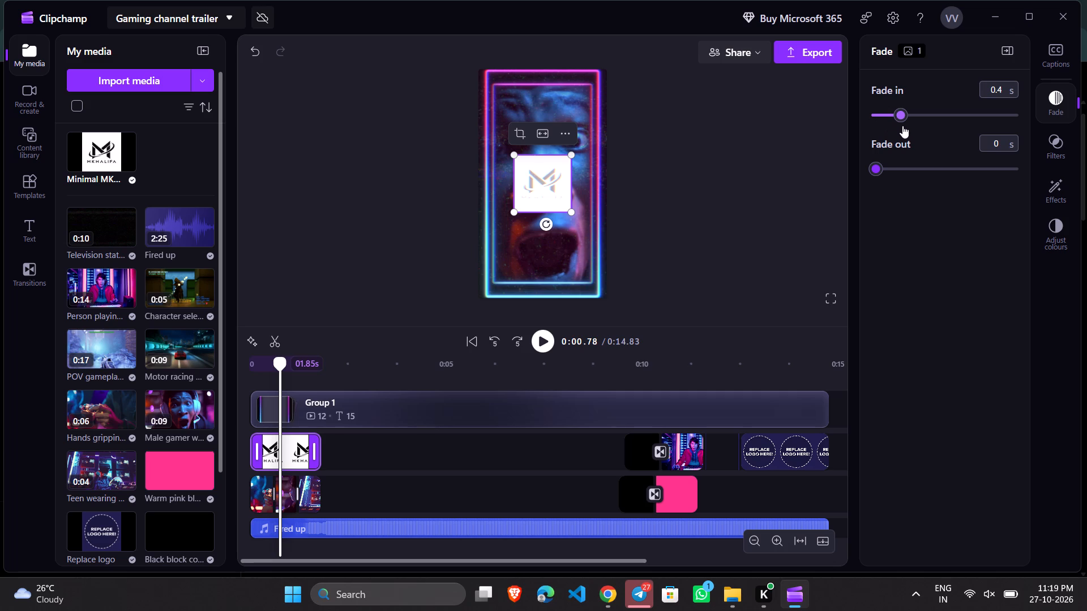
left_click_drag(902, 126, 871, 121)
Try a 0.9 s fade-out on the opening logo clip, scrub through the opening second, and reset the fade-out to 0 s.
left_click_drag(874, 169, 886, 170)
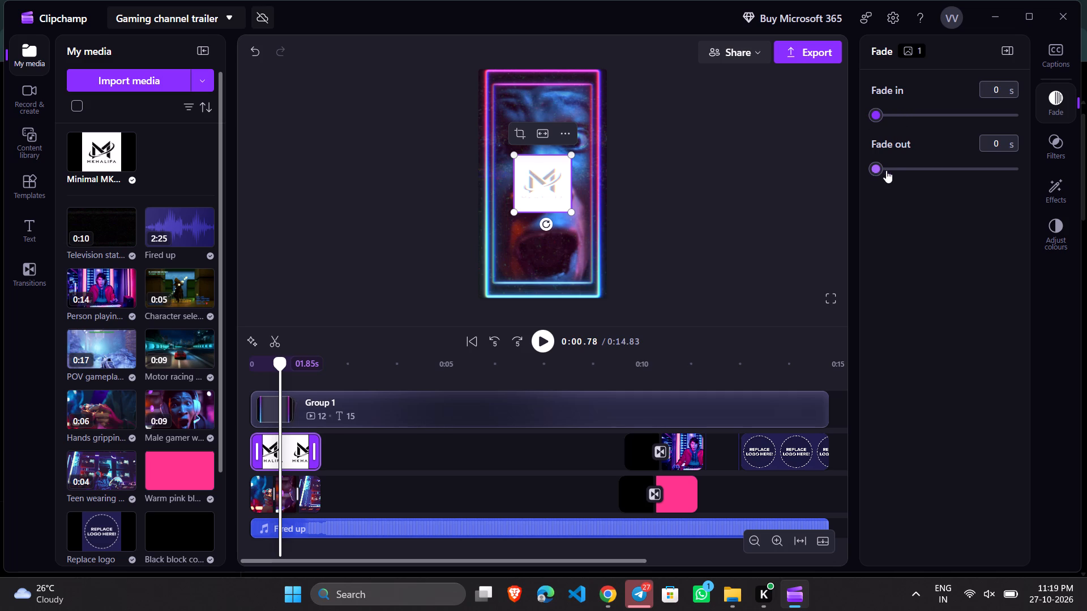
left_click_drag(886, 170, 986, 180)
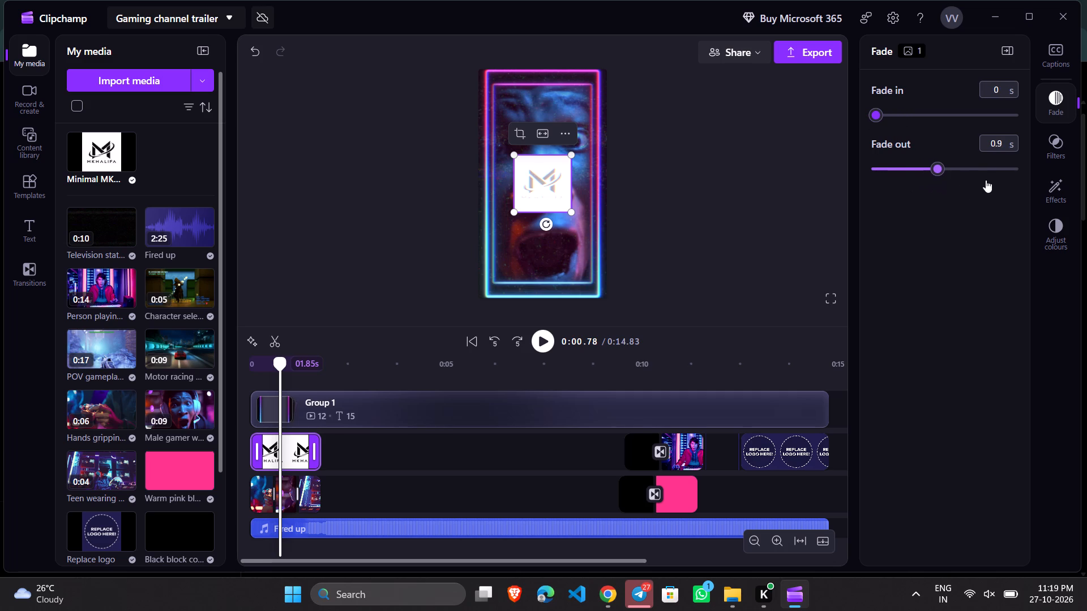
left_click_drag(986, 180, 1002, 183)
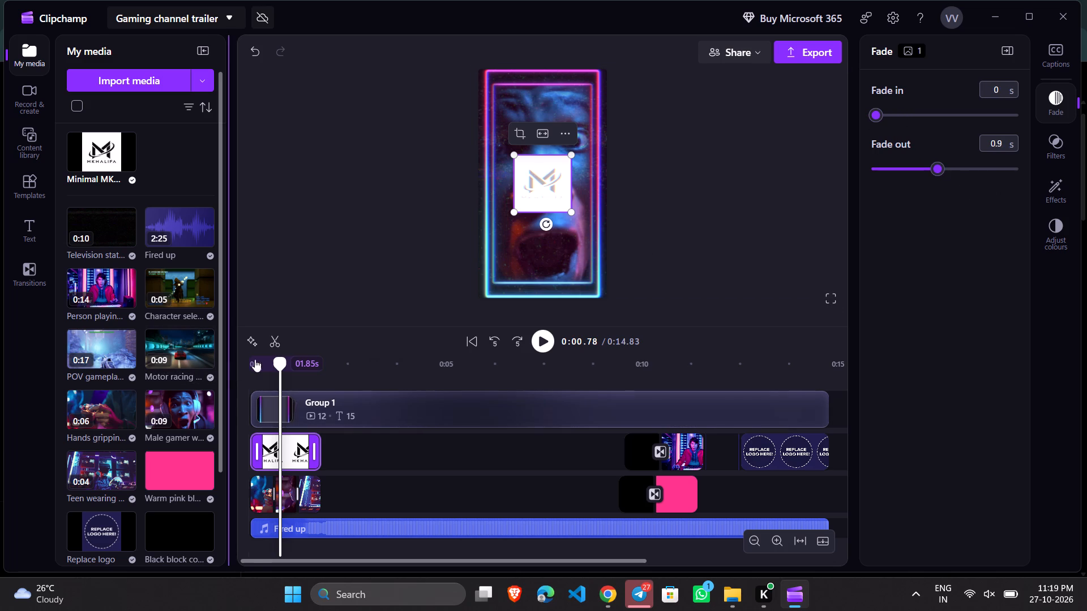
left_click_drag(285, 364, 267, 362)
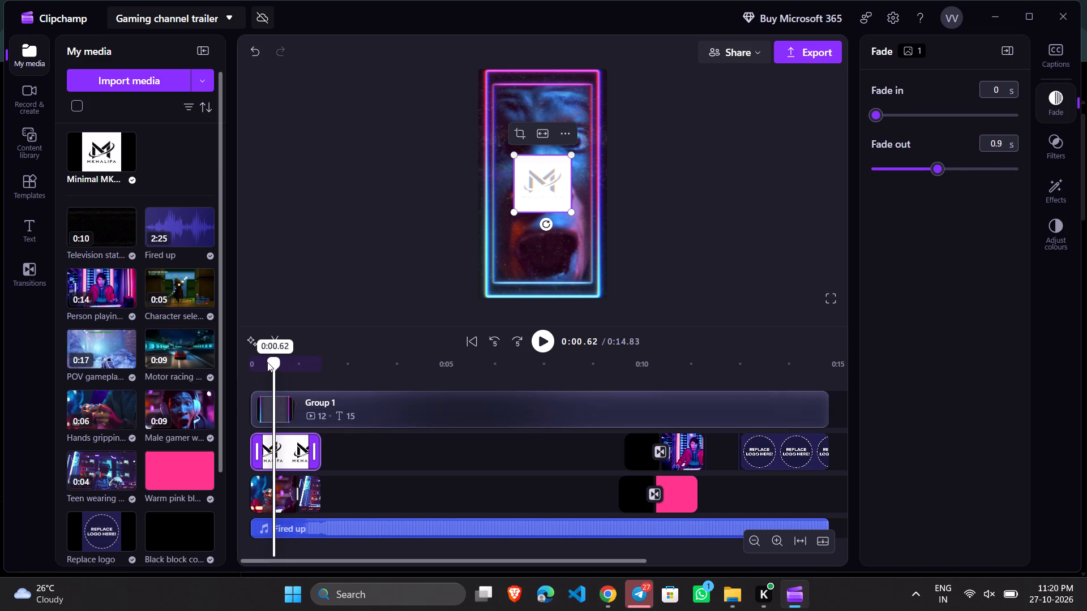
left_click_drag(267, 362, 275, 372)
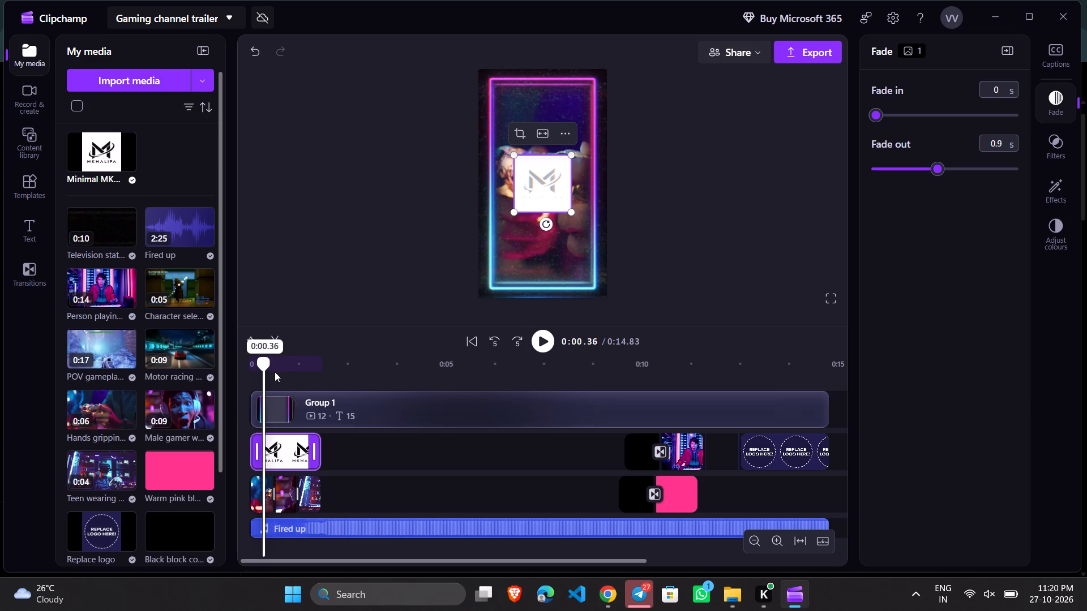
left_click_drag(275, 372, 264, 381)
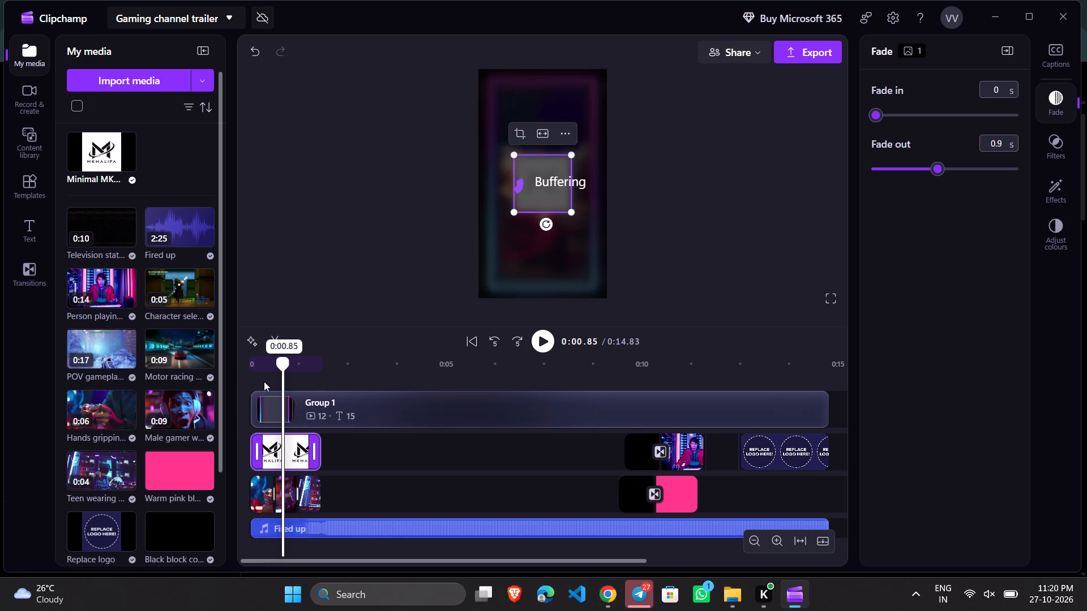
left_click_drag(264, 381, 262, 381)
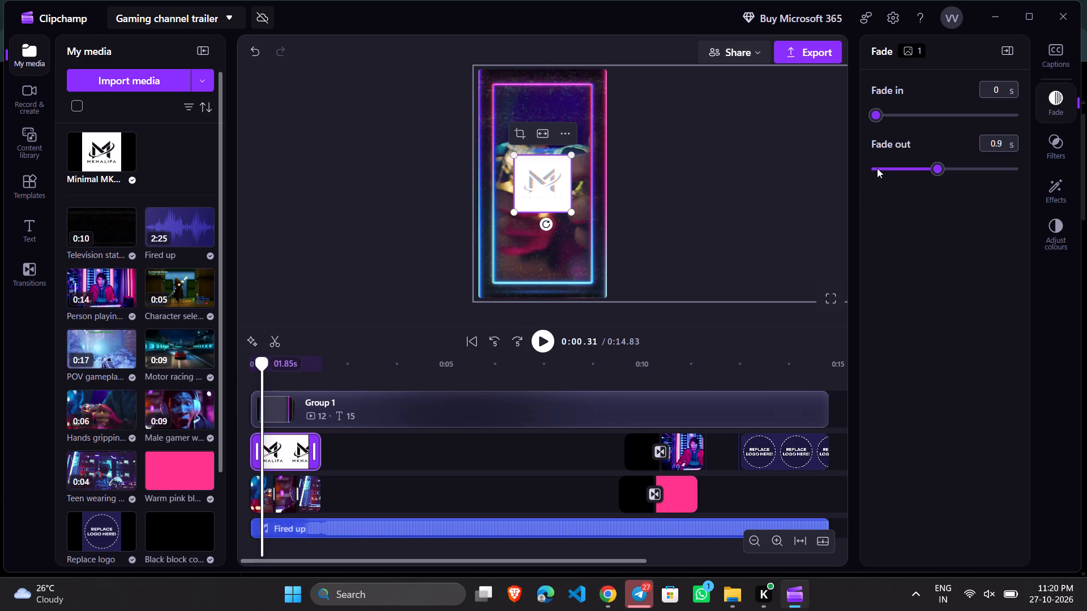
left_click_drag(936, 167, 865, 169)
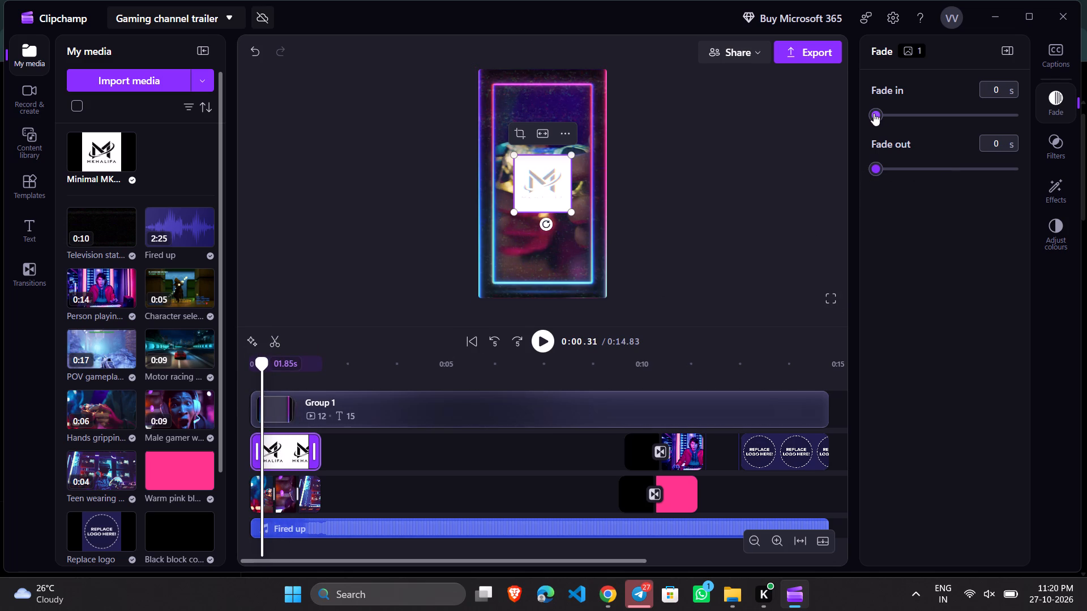
Set the fade-in of the MKHALIFA logo clip at the start of the timeline to 0.9 s.
left_click_drag(872, 113, 911, 117)
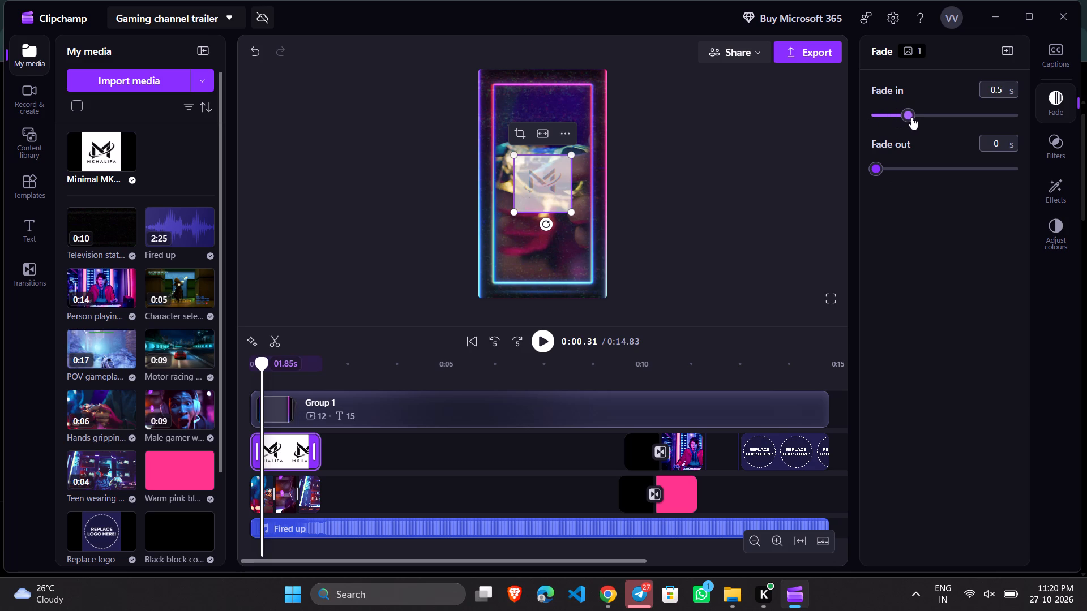
left_click_drag(911, 117, 913, 123)
left_click_drag(913, 123, 921, 128)
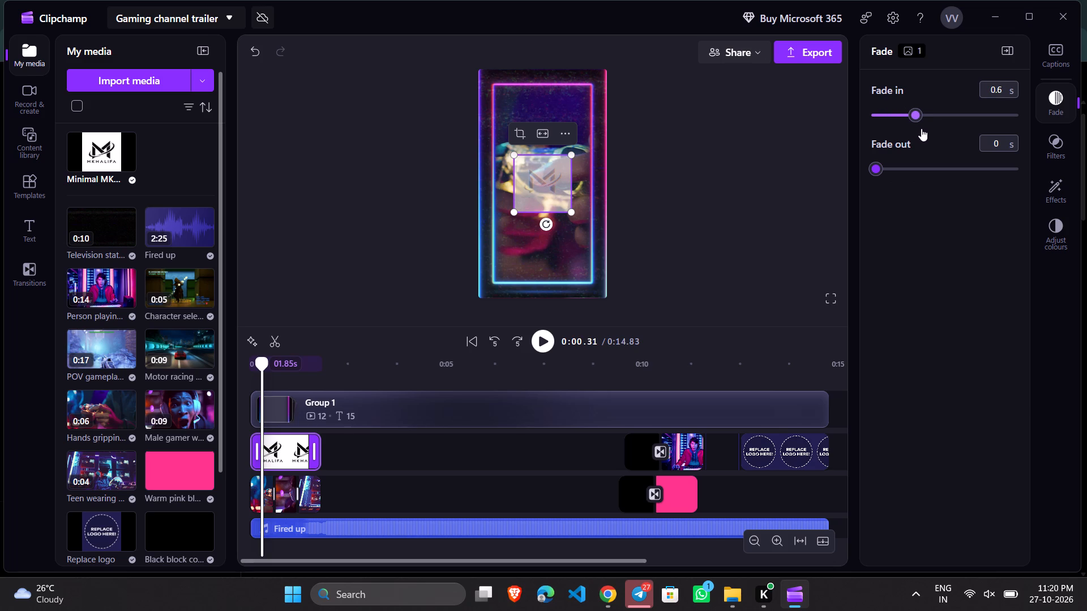
left_click_drag(921, 128, 937, 147)
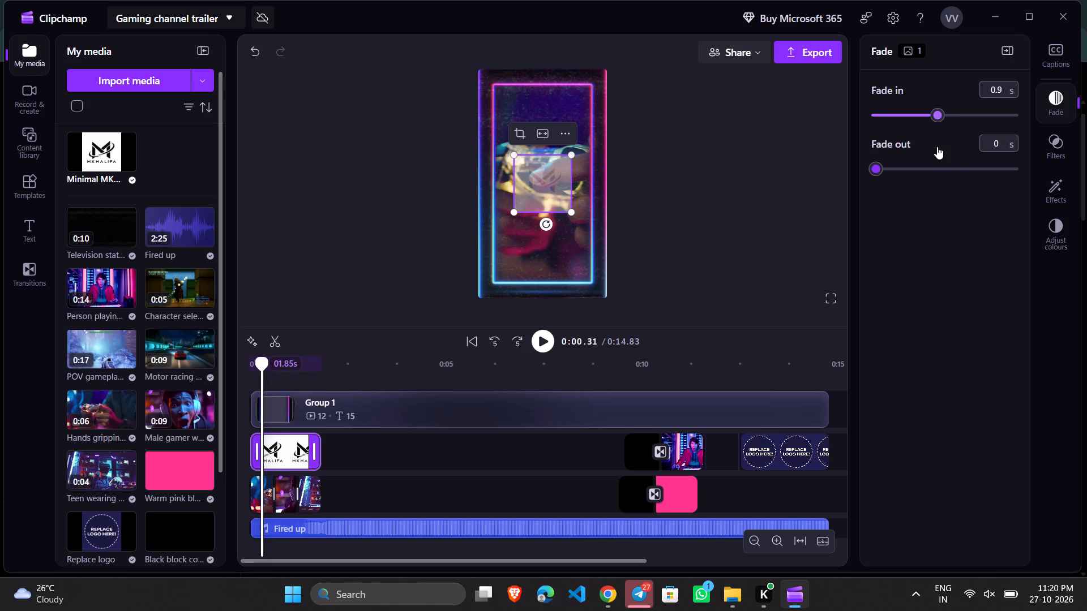
left_click_drag(937, 147, 968, 109)
left_click_drag(968, 109, 992, 119)
left_click_drag(992, 119, 948, 118)
left_click_drag(935, 115, 962, 113)
left_click(926, 264)
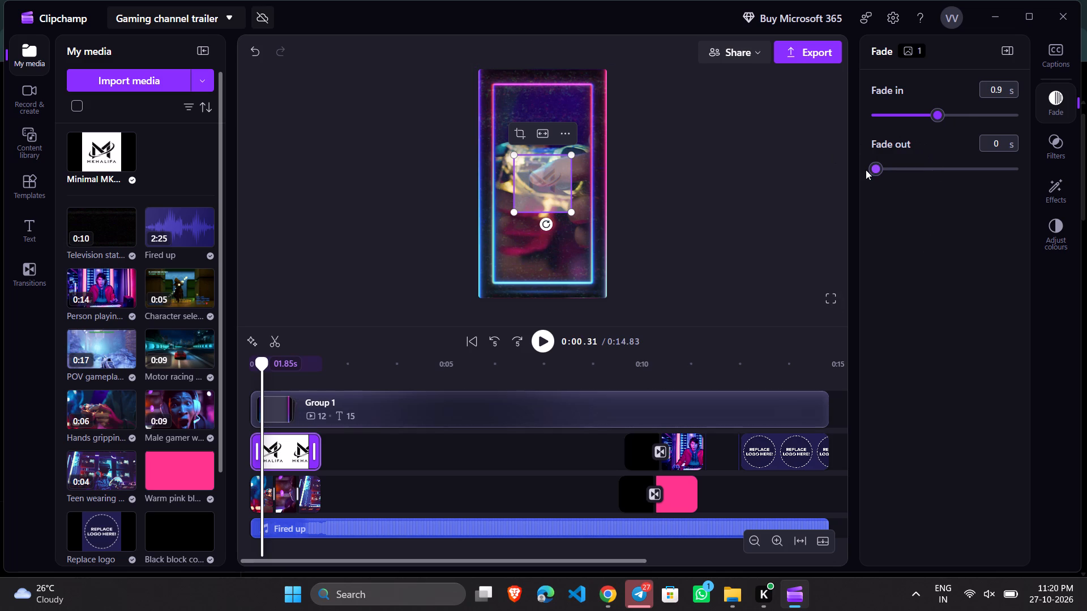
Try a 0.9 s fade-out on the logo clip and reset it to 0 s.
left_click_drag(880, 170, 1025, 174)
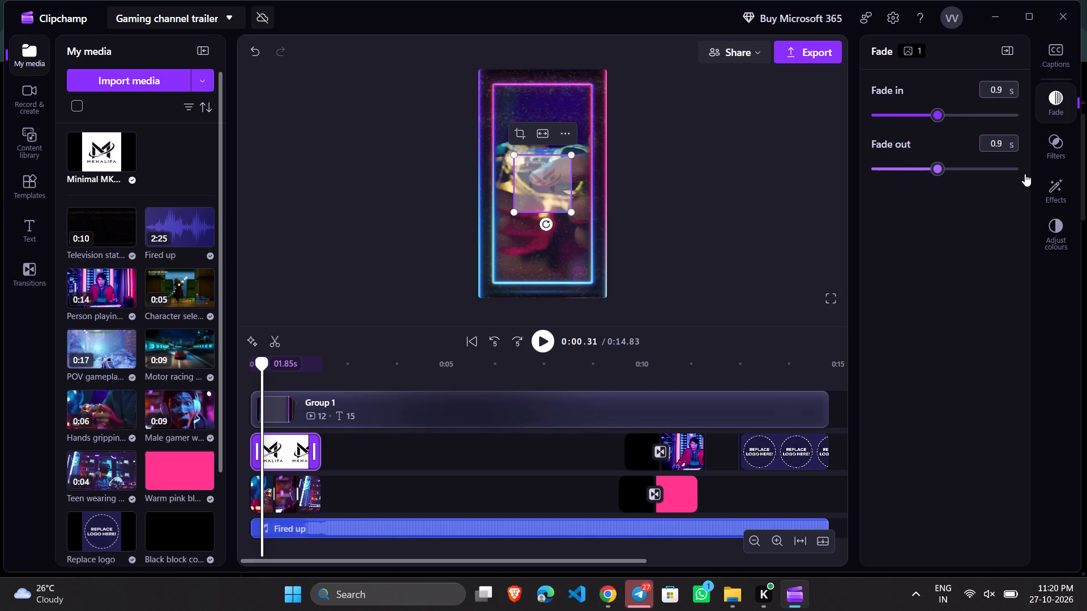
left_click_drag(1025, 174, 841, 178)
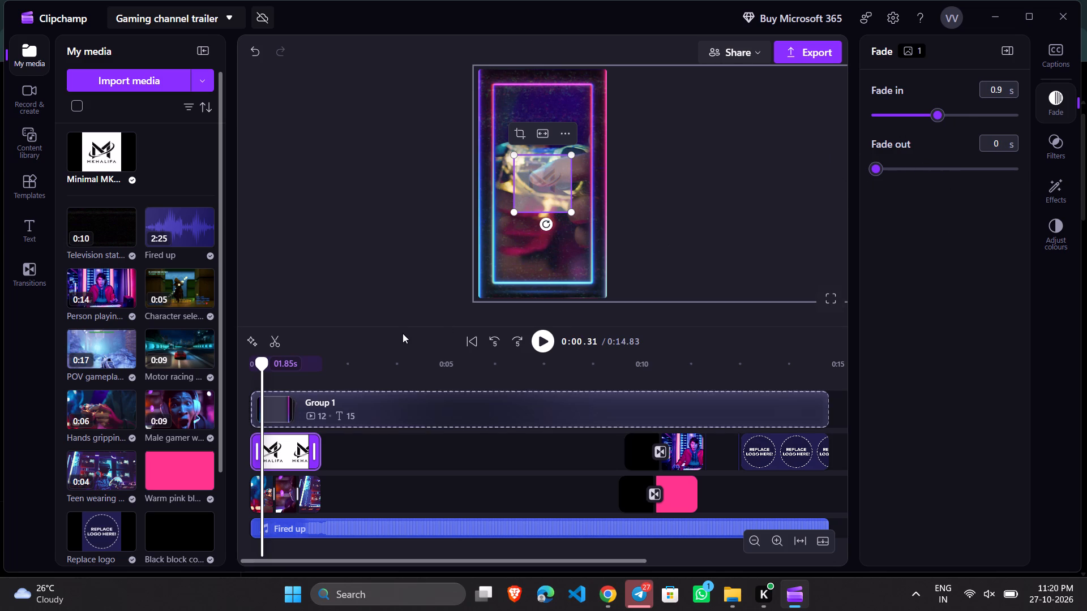
Play back the trailer's opening to review the logo's fade-in, and return the playhead to the start.
left_click(543, 343)
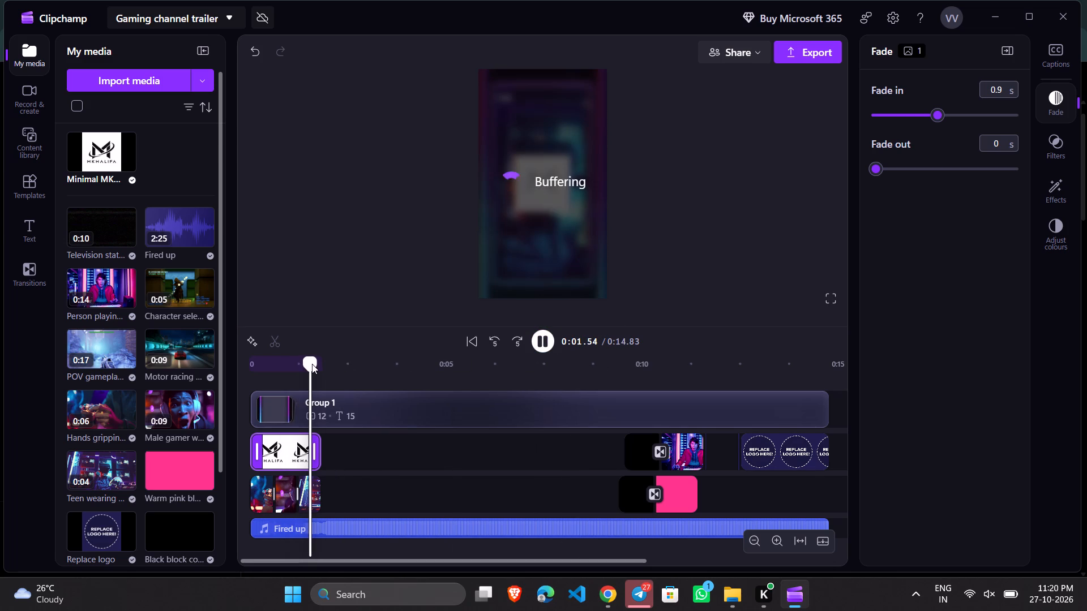
left_click_drag(312, 364, 244, 369)
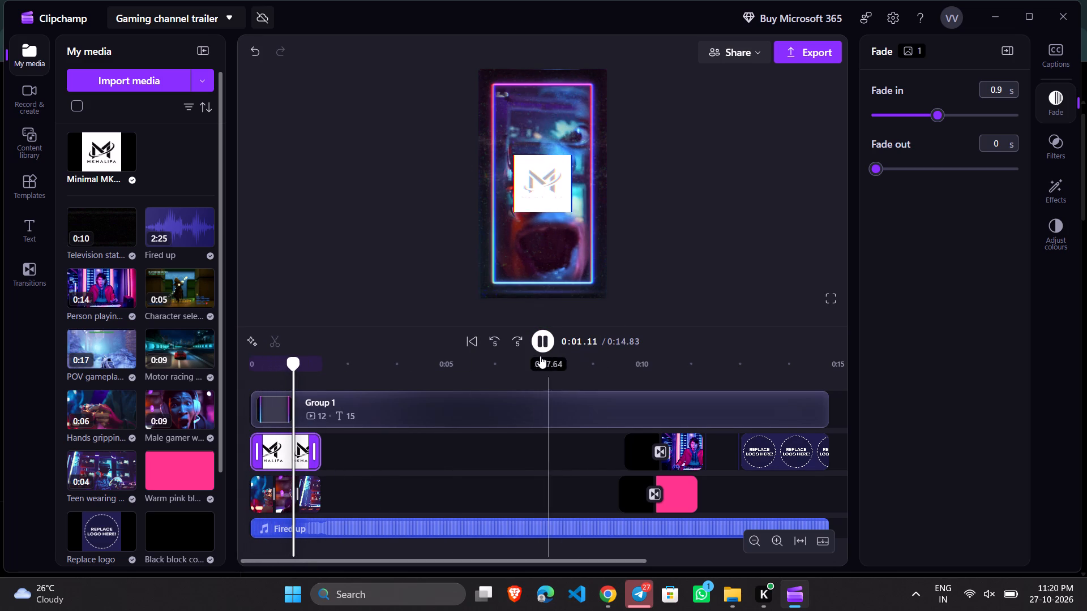
left_click_drag(292, 362, 236, 362)
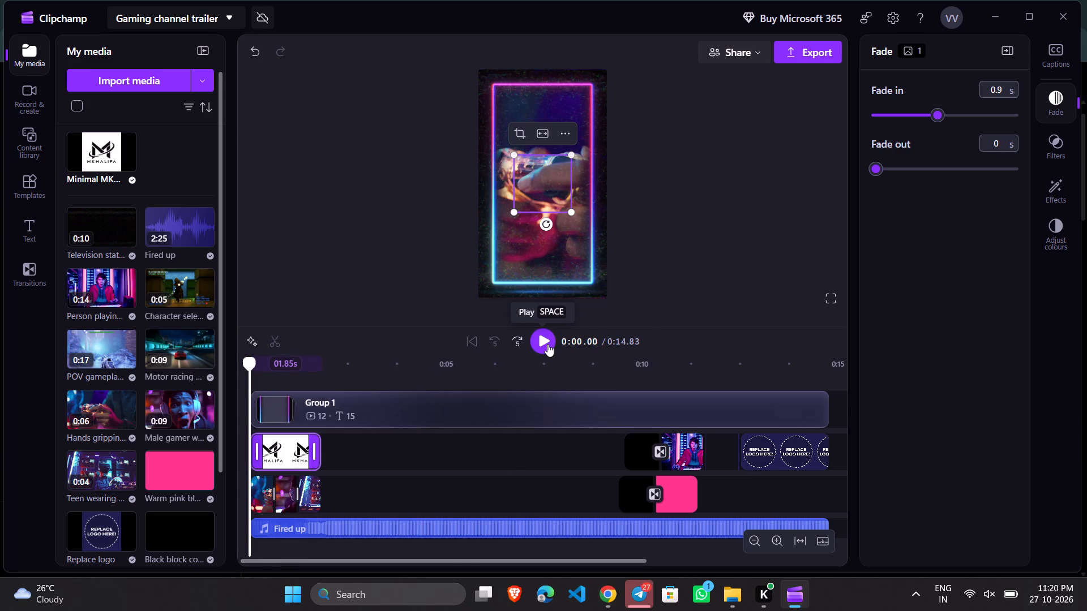
Move the MKHALIFA logo clip from the timeline start to about 12.5 s, directly before the closing Replace logo placeholder.
left_click_drag(287, 450, 339, 462)
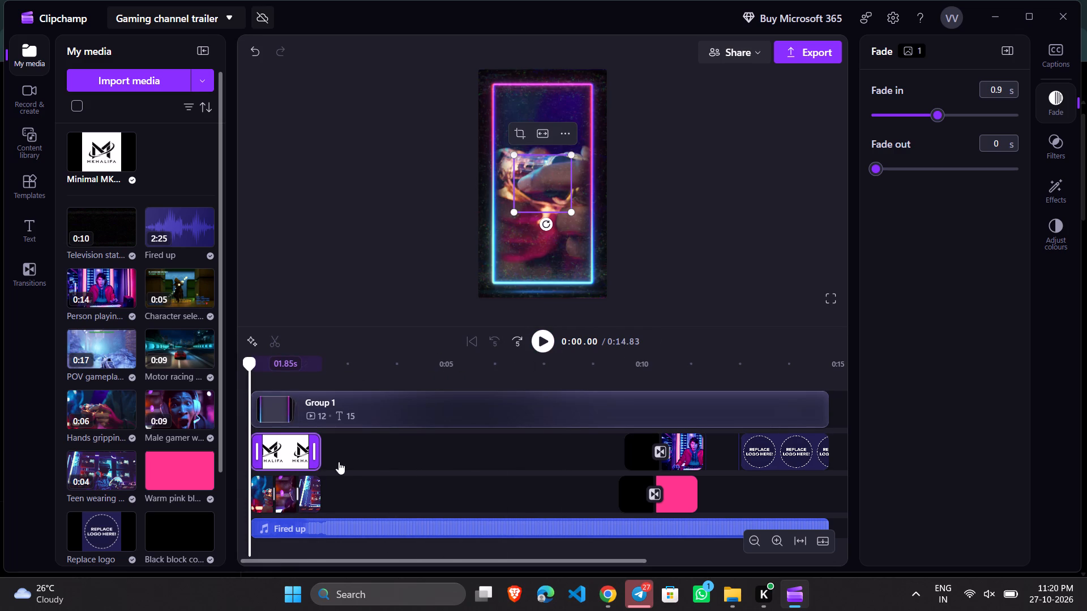
left_click_drag(339, 462, 777, 459)
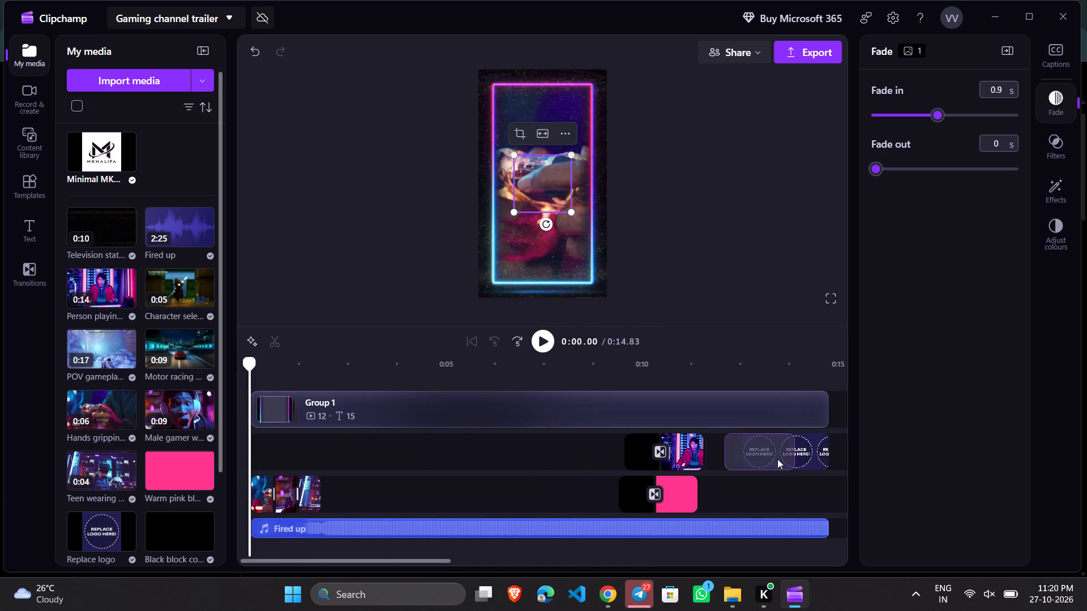
left_click_drag(777, 459, 786, 457)
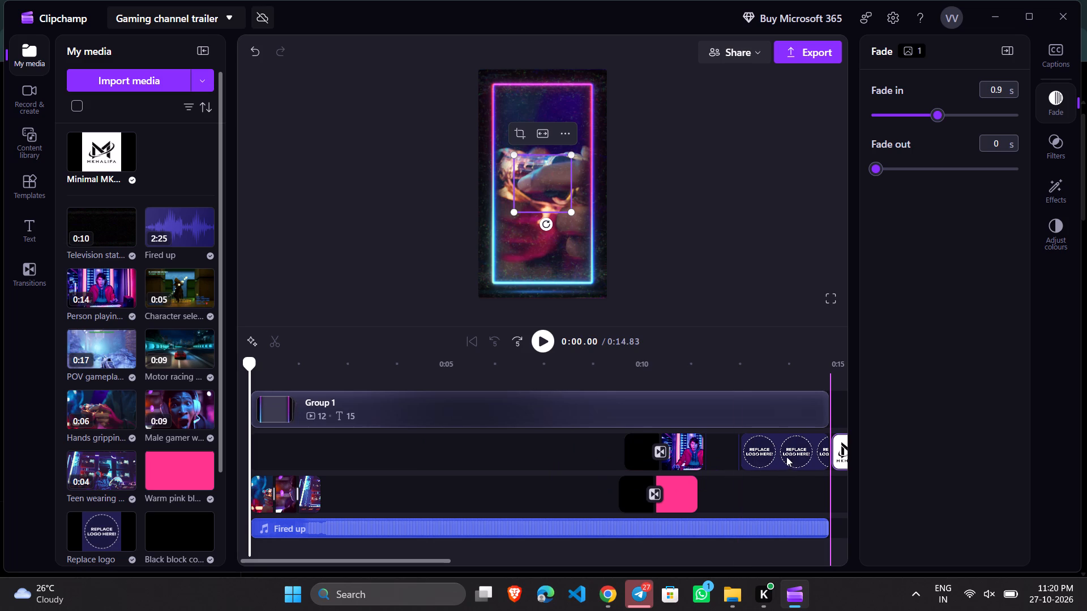
left_click_drag(786, 457, 774, 454)
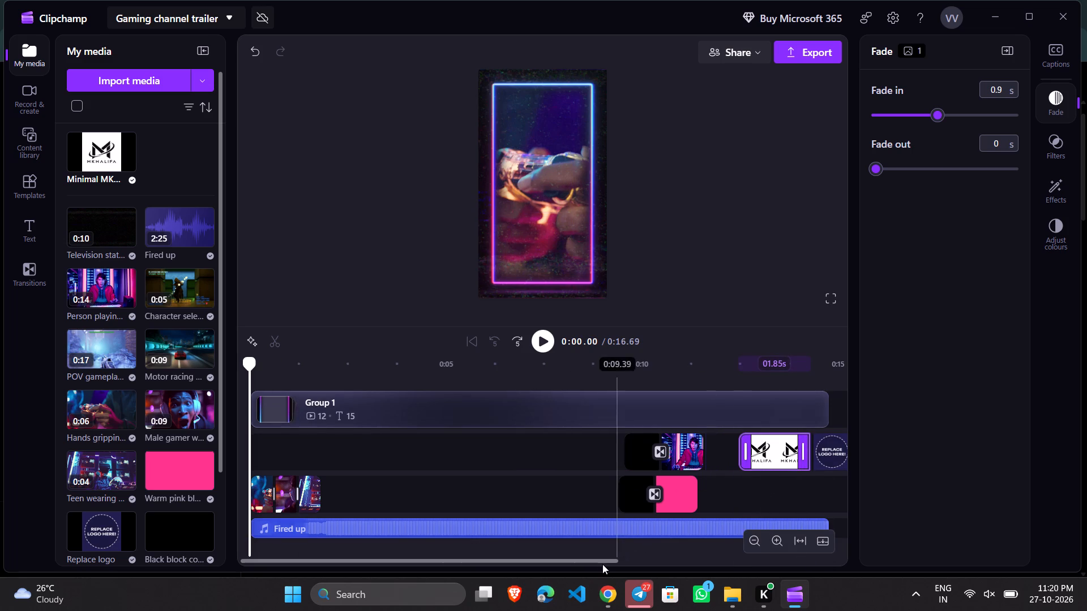
Move the MKHALIFA logo clip directly after the Replace logo placeholder at the end of the timeline.
left_click_drag(604, 564, 832, 553)
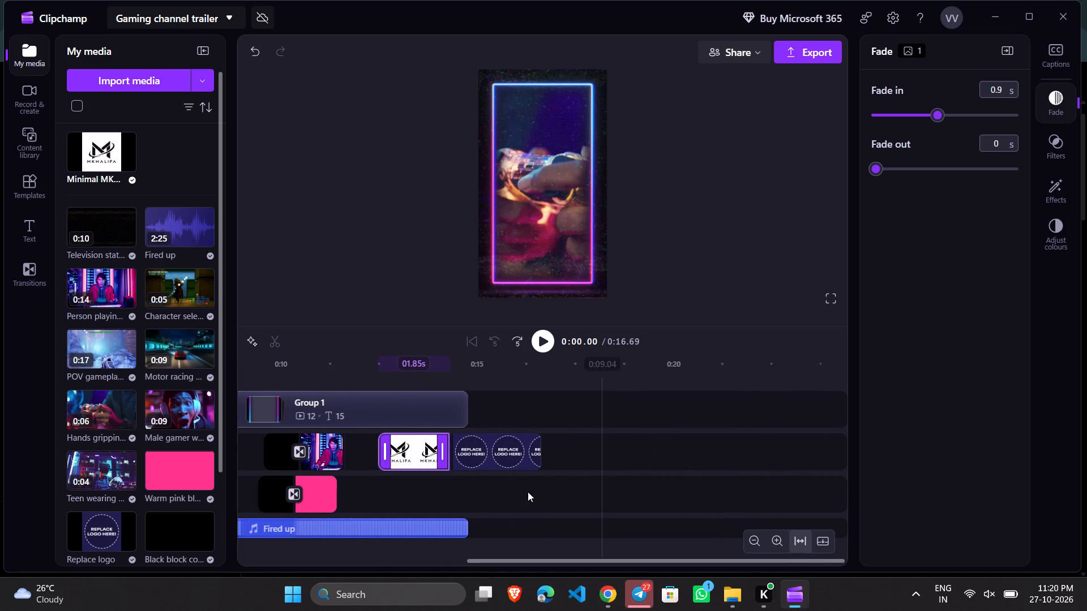
left_click(510, 465)
left_click(493, 454)
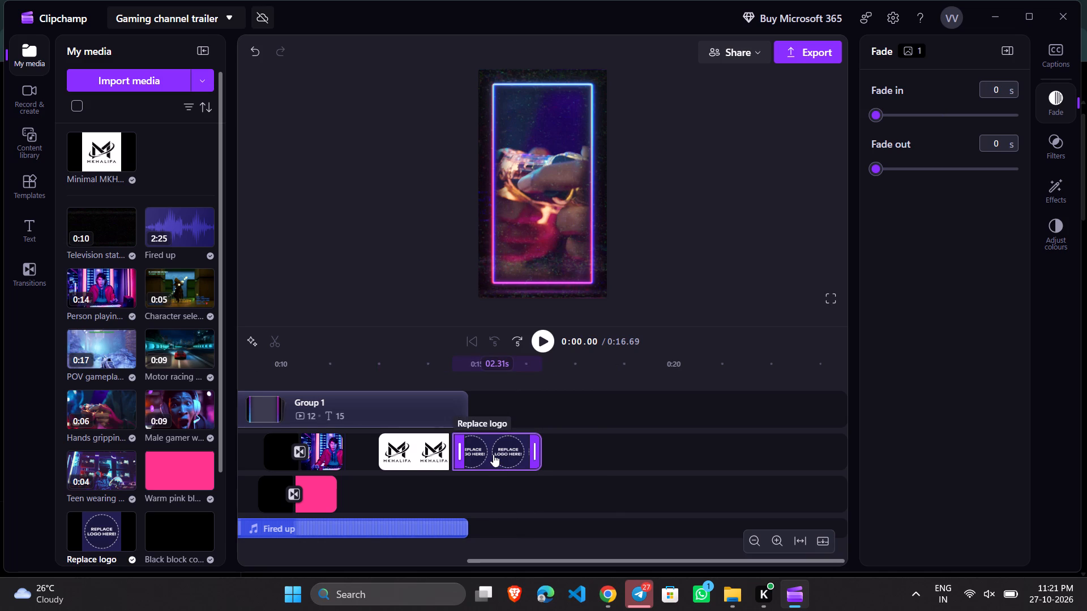
left_click_drag(493, 454, 480, 454)
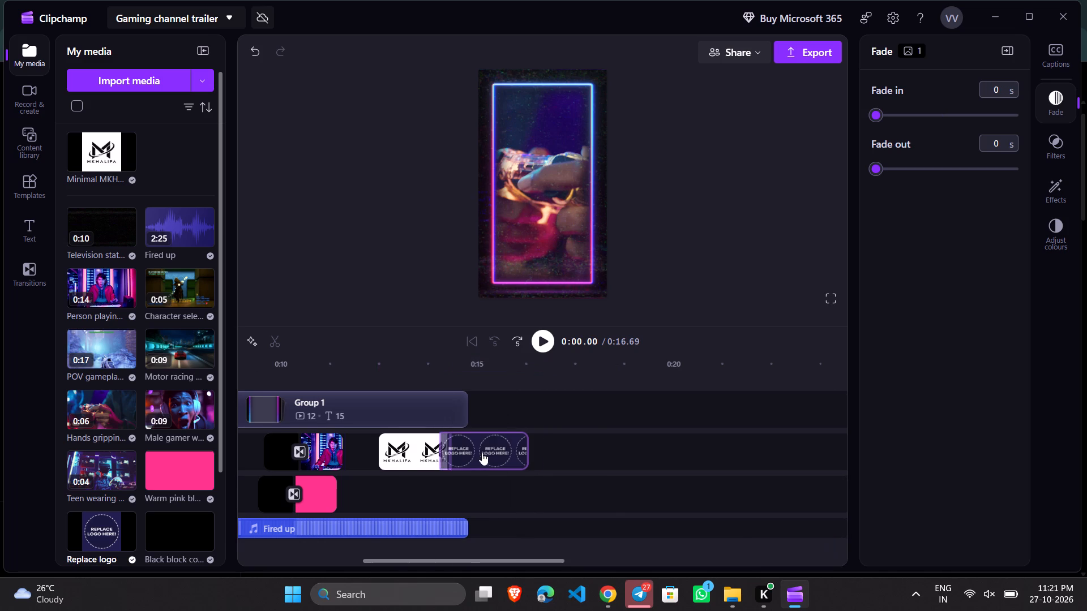
left_click_drag(418, 452, 461, 451)
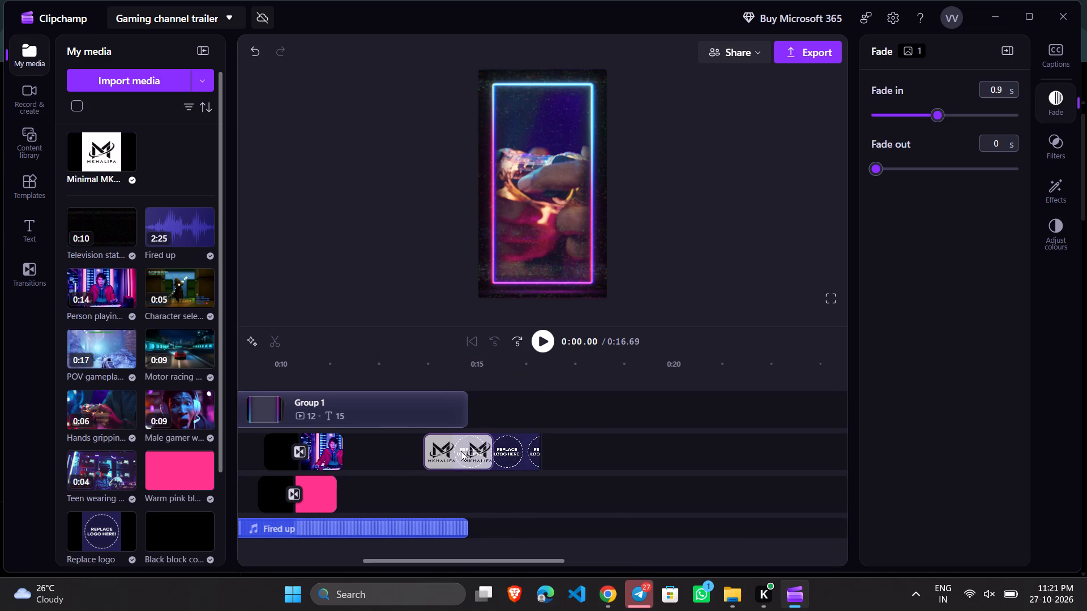
left_click_drag(461, 451, 499, 454)
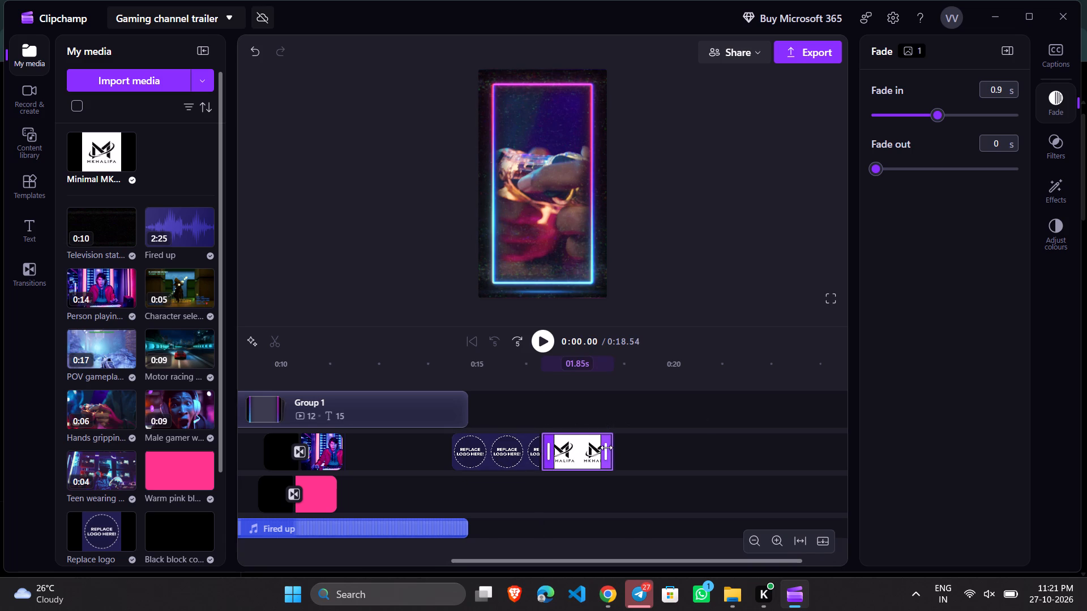
Extend the end of the MKHALIFA logo clip to a duration of 2.40 s.
left_click_drag(606, 448, 628, 454)
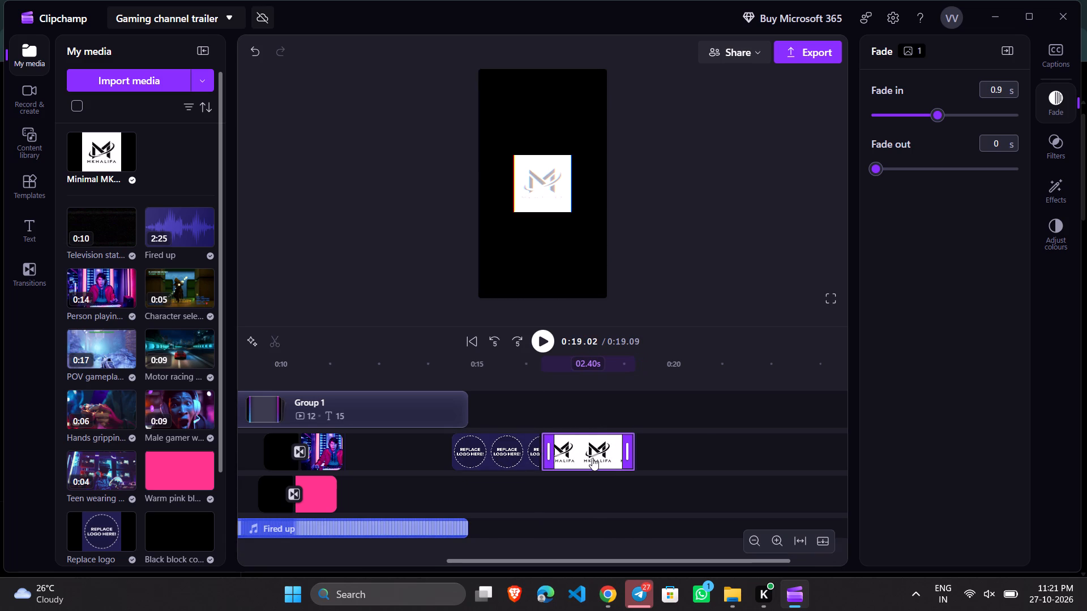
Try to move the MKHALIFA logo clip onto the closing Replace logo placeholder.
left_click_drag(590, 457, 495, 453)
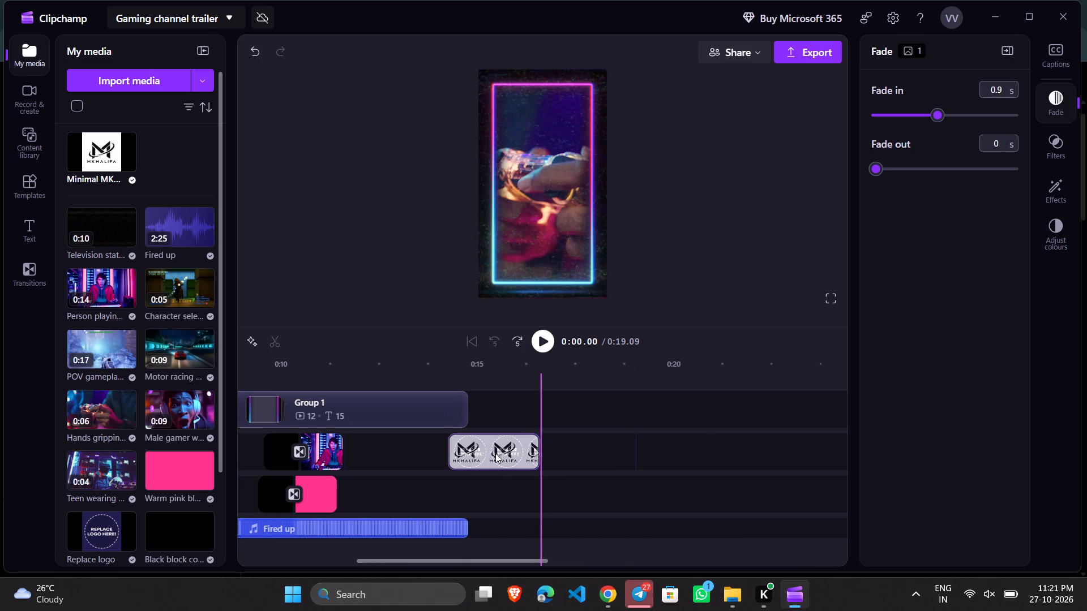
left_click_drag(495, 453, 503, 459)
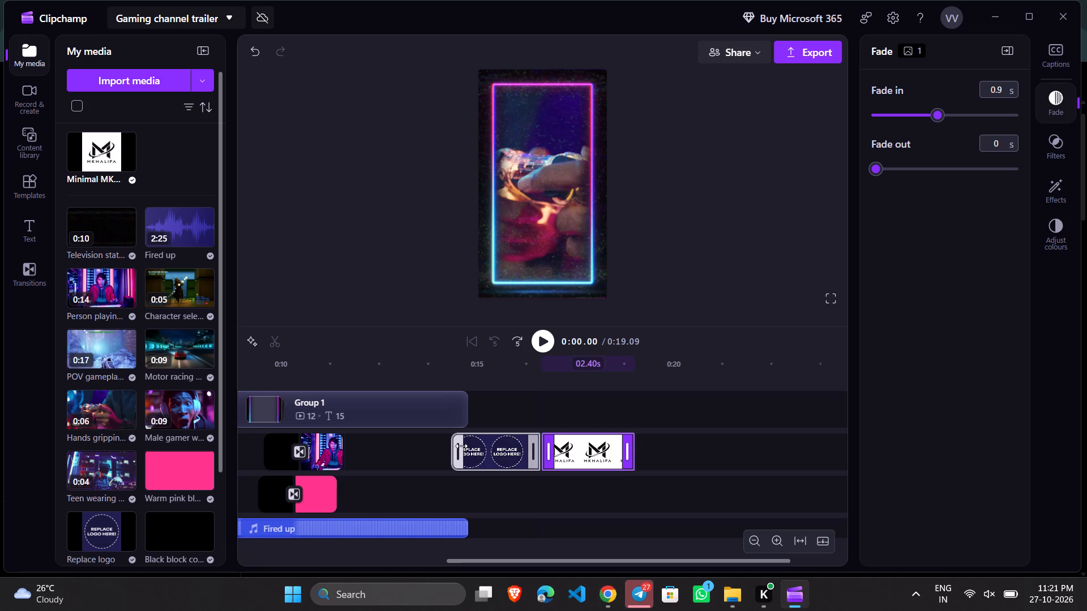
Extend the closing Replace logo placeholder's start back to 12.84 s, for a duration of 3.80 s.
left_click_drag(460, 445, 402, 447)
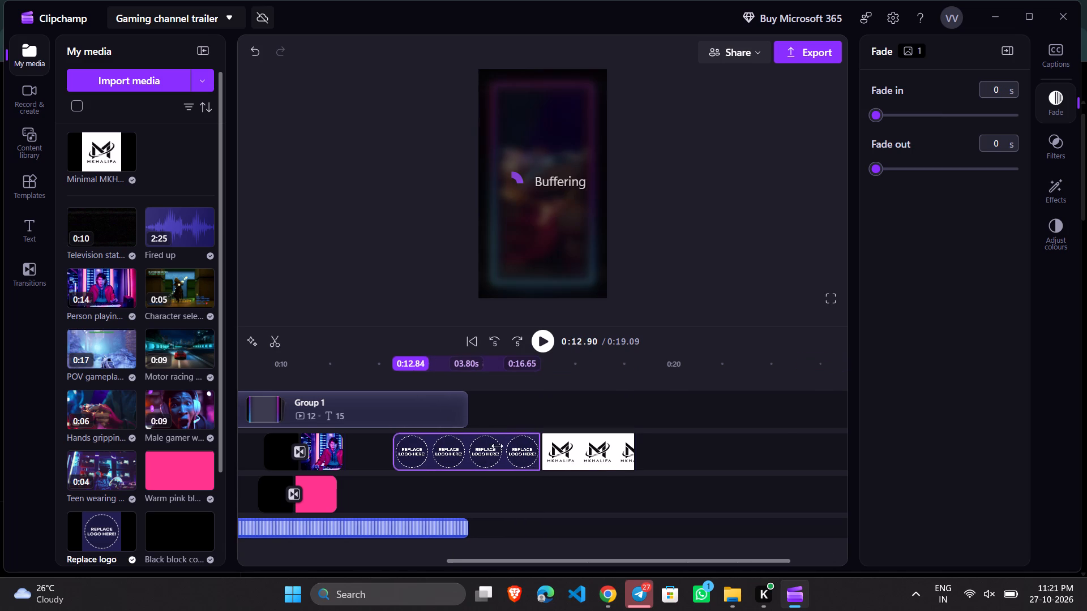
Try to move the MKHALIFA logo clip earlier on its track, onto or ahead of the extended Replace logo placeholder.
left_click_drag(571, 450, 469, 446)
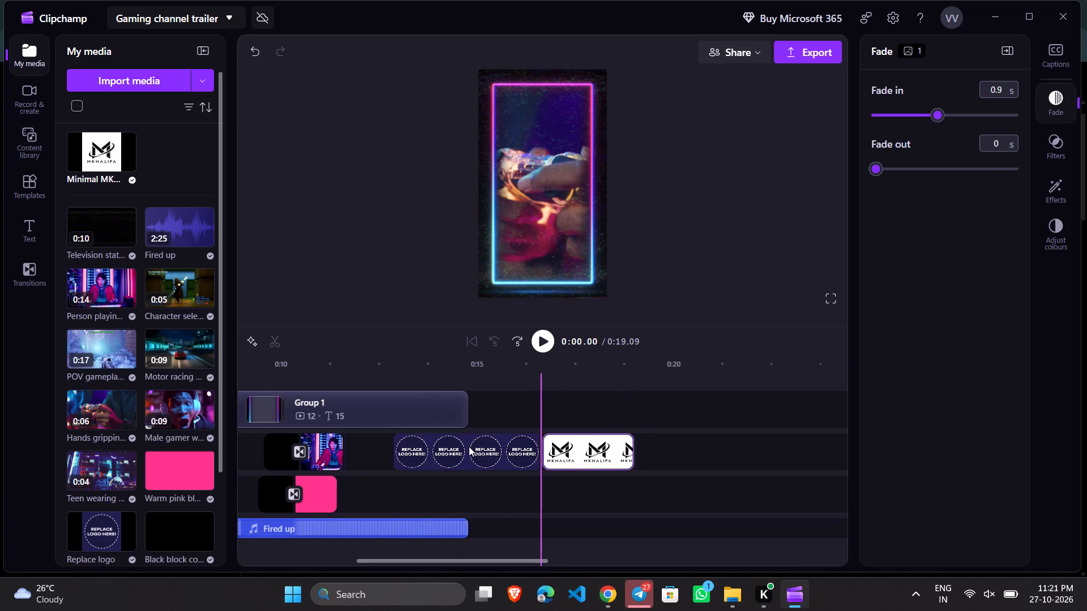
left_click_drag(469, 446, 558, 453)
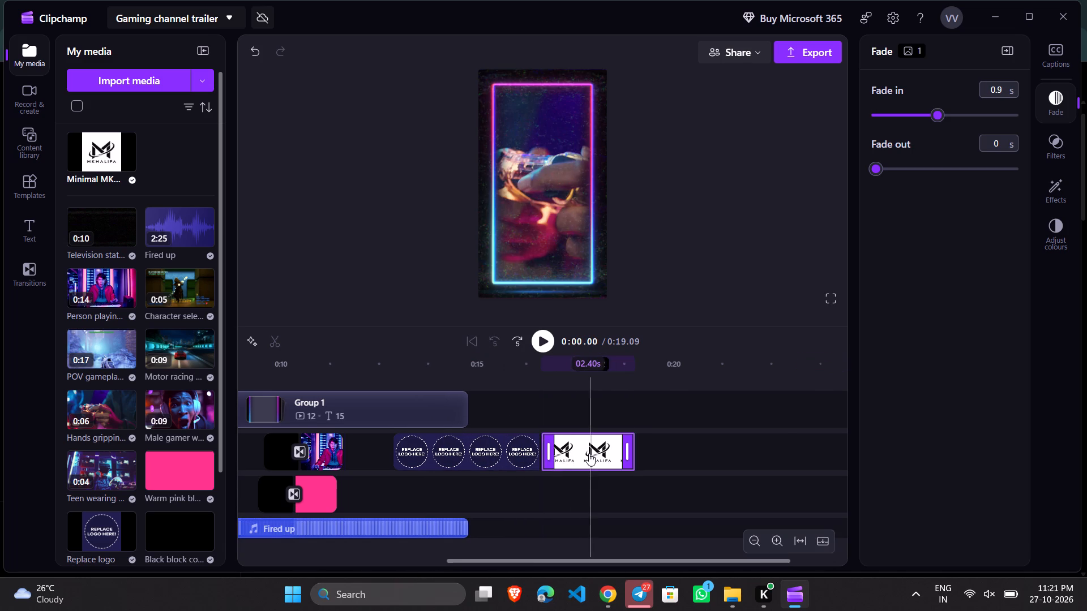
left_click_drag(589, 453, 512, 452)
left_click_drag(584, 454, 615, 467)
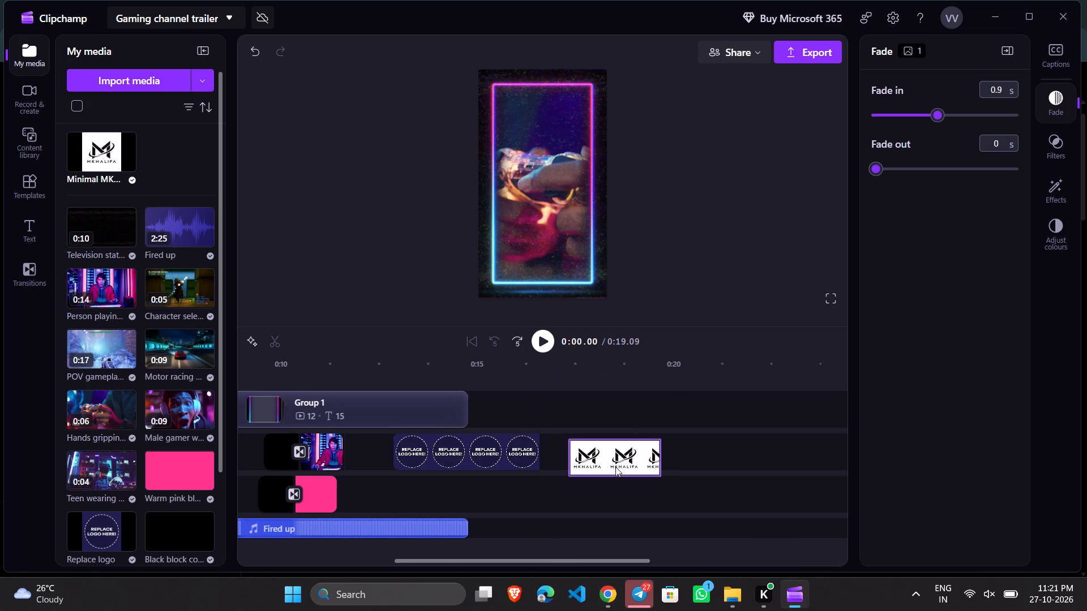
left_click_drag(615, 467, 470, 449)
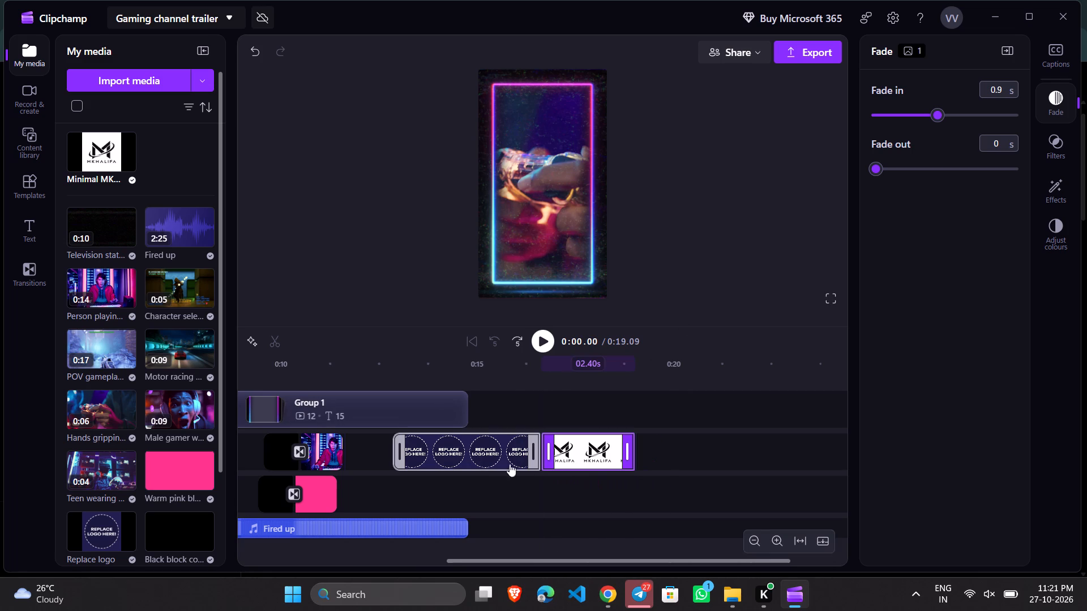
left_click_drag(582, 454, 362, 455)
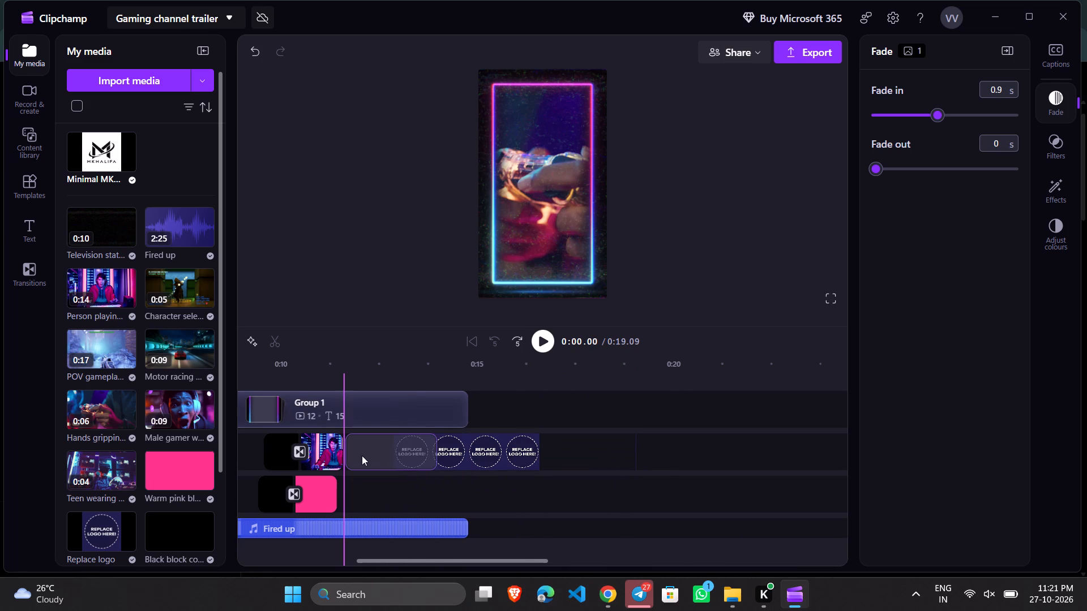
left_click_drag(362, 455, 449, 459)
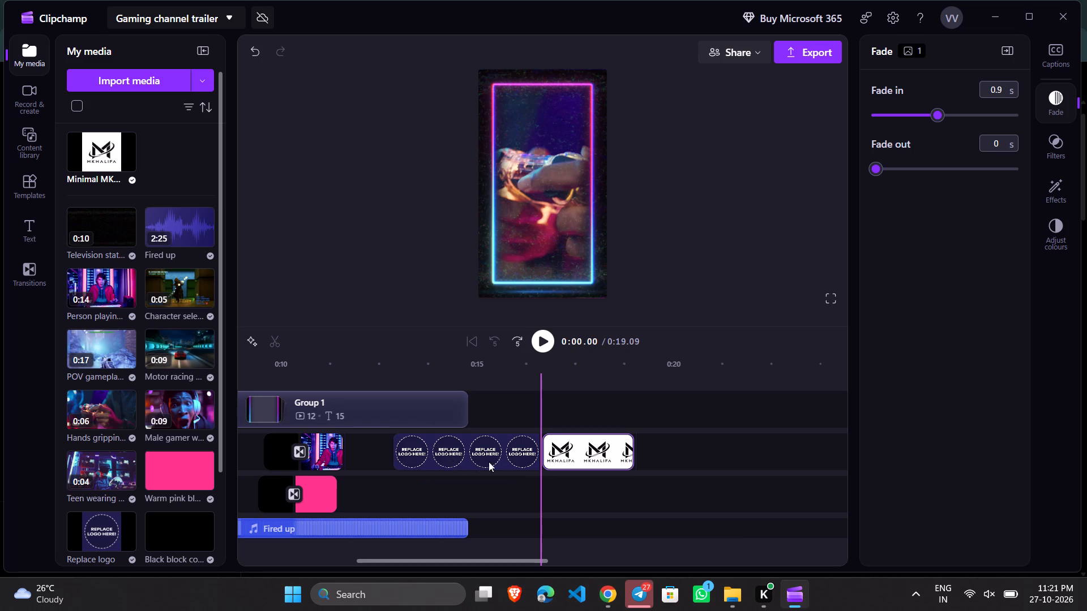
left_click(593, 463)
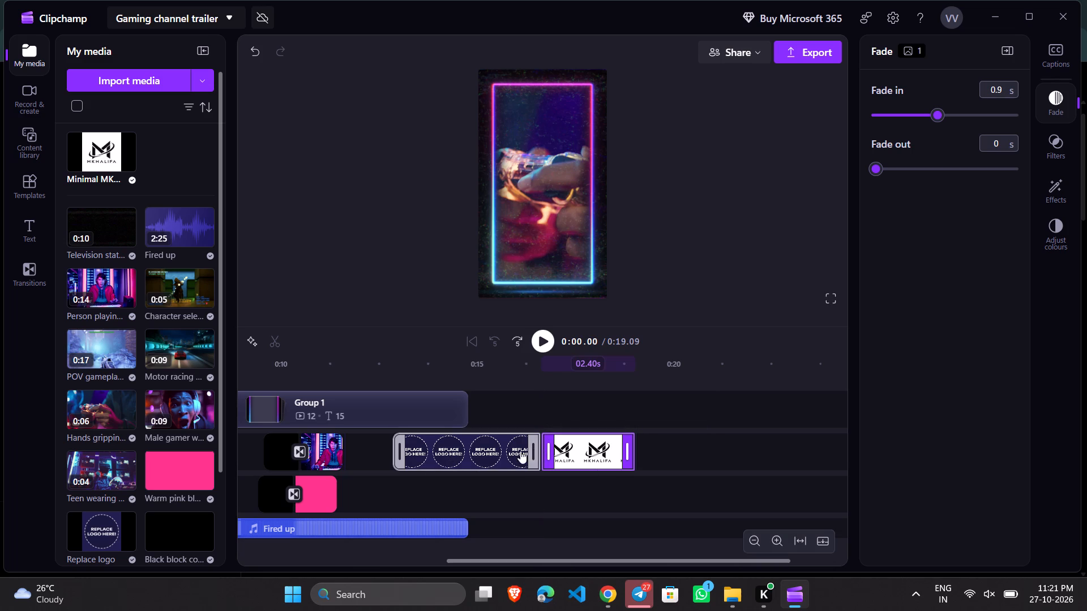
Delete the closing Replace logo placeholder clip from the timeline.
left_click(493, 449)
right_click(493, 449)
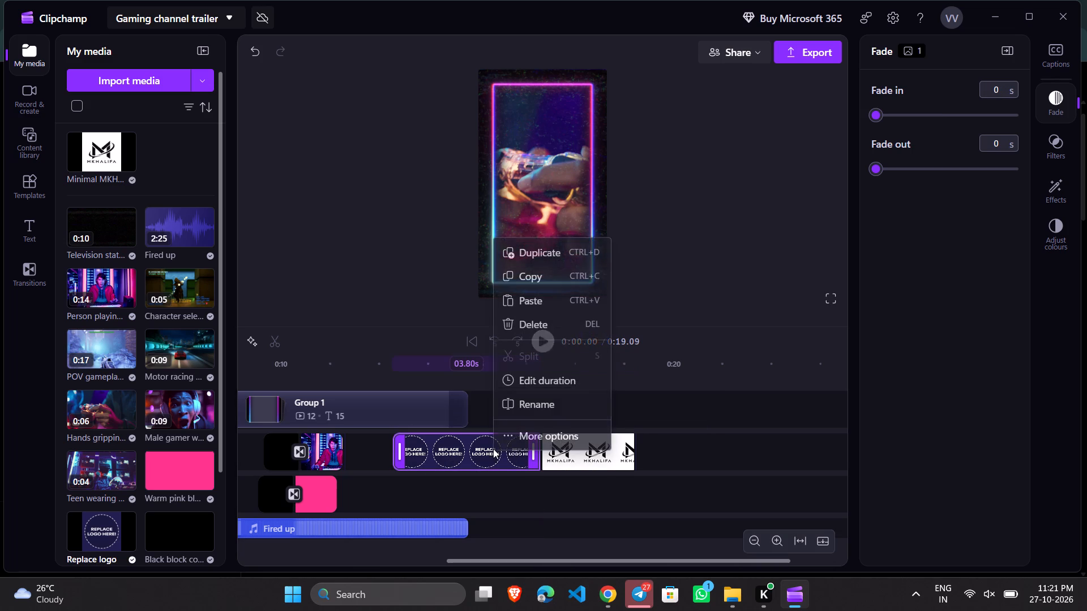
left_click(538, 321)
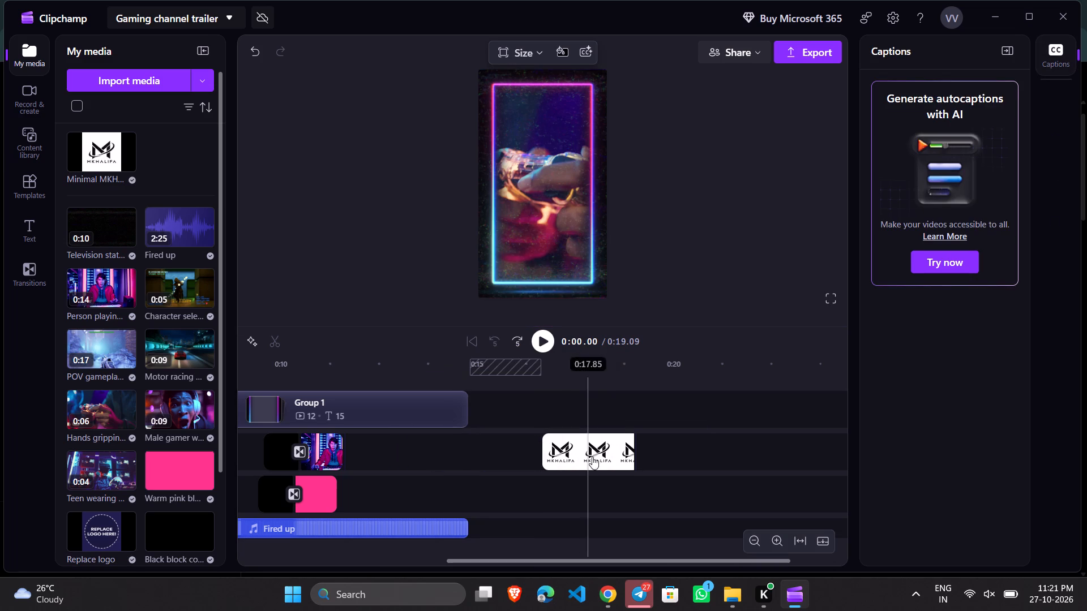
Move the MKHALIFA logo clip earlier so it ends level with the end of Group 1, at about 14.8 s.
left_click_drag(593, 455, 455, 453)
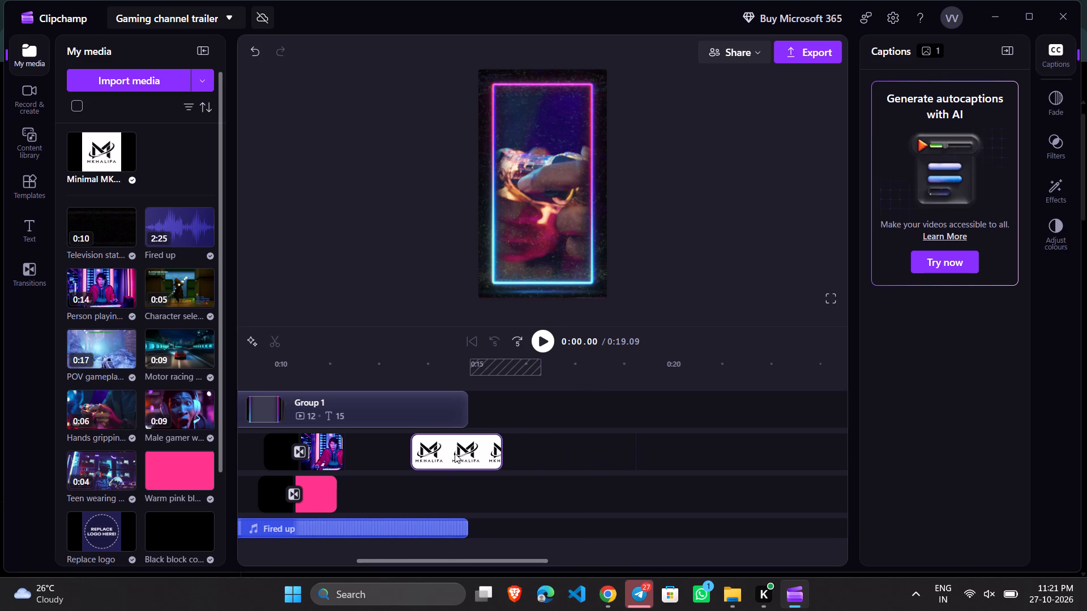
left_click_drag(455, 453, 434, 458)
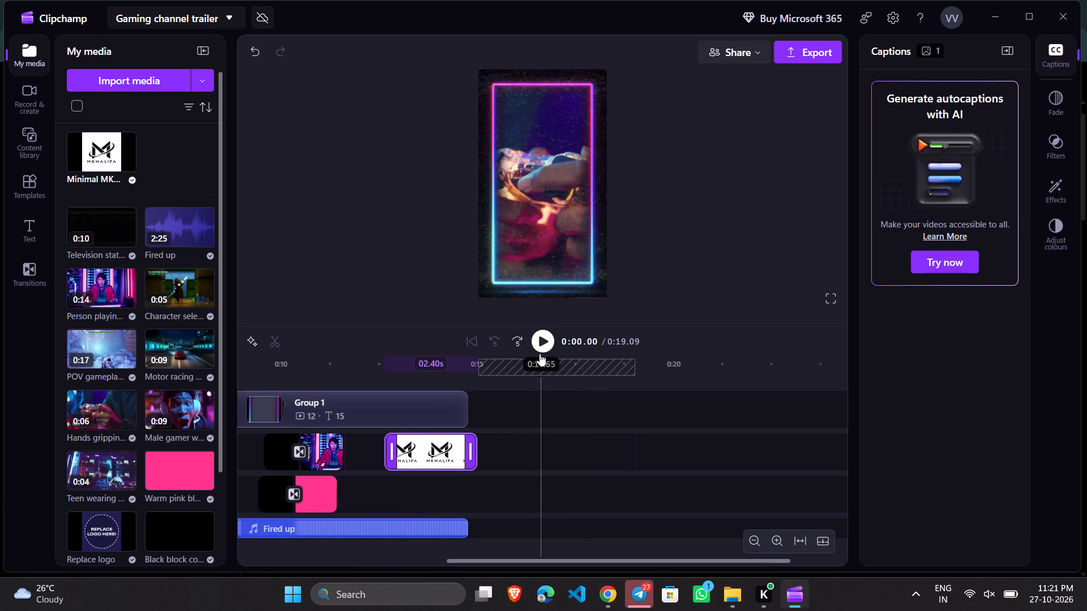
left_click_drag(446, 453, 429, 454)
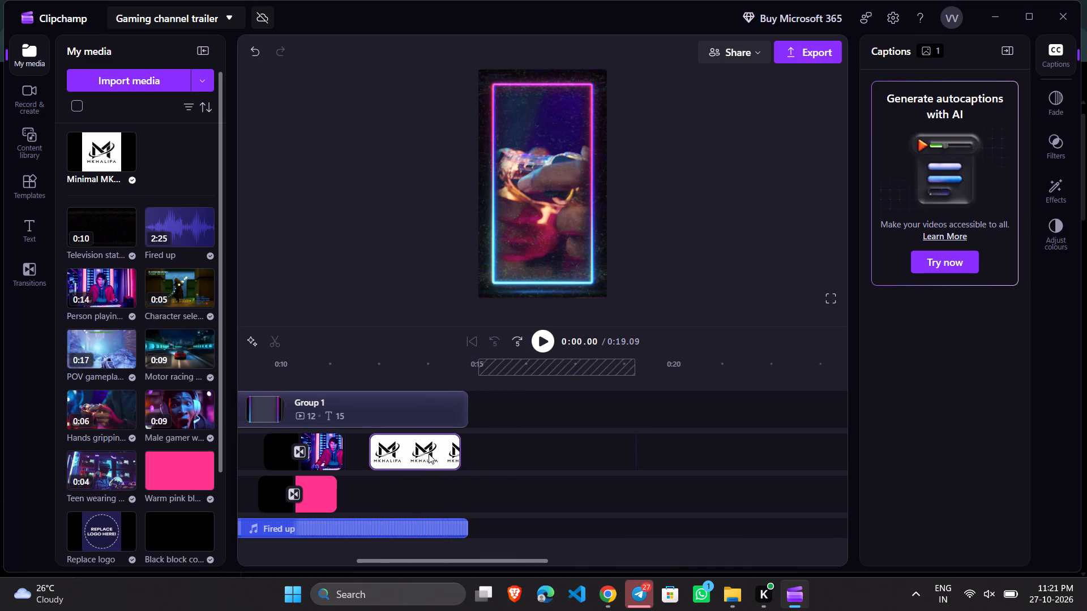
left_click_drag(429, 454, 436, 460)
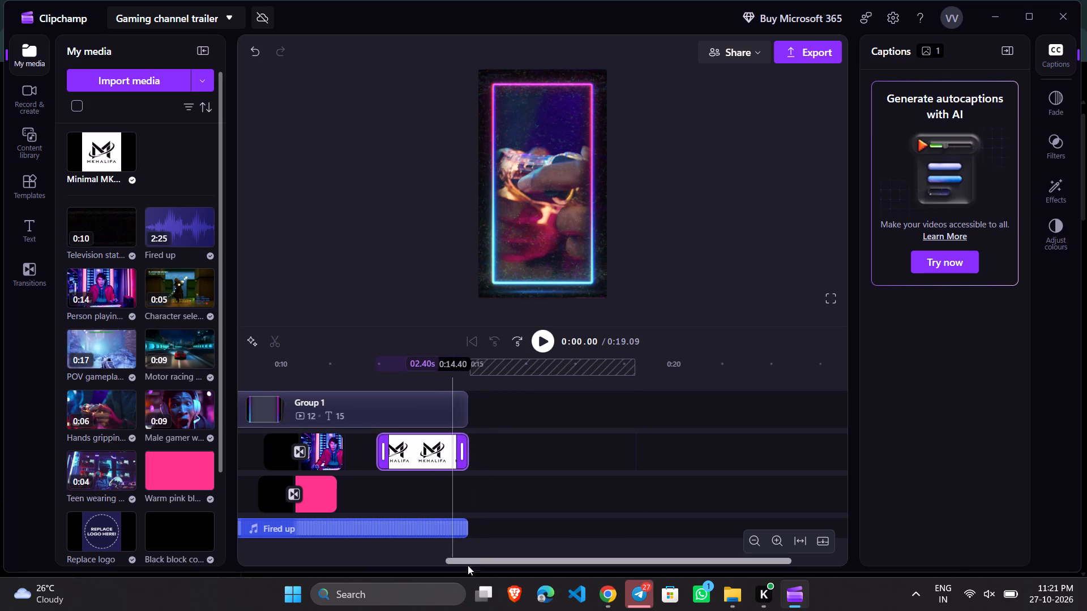
Play back the trailer from the start to review the closing section, and pause just past the logo clip.
left_click_drag(477, 561, 159, 550)
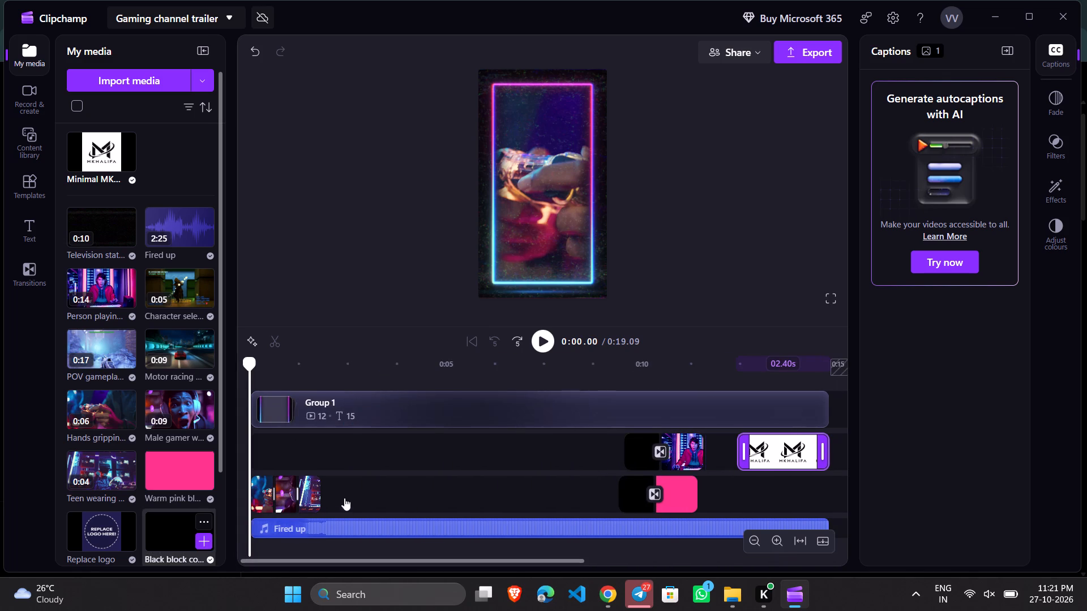
left_click(546, 347)
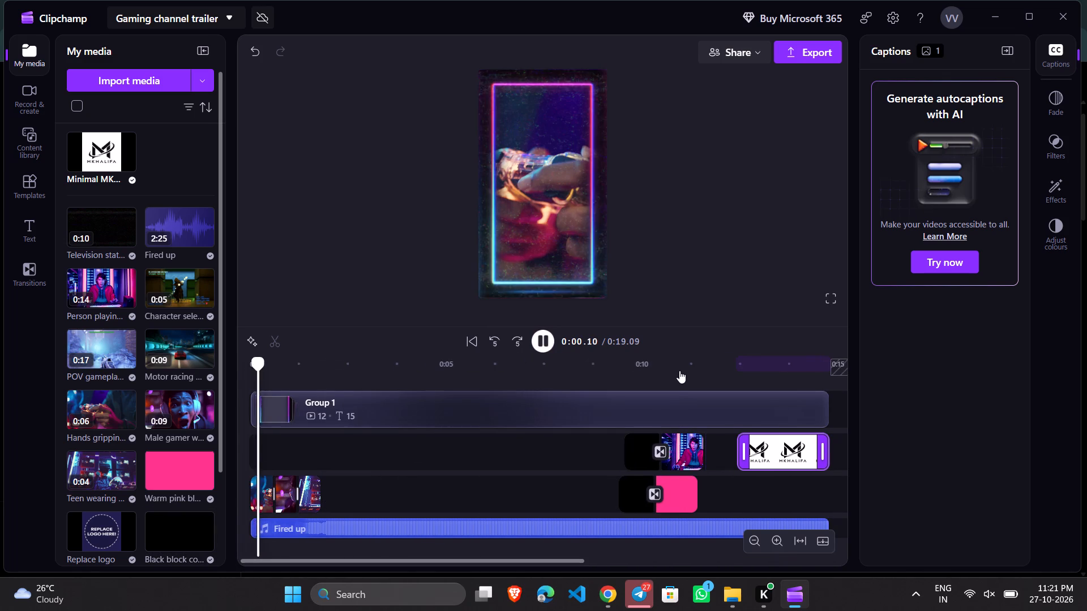
double_click(670, 394)
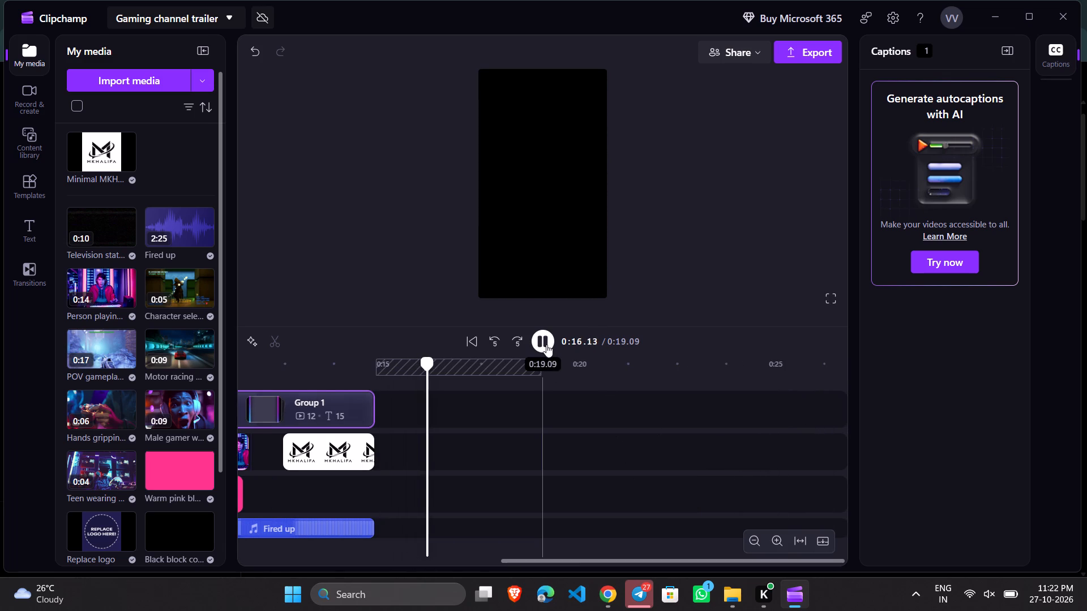
left_click(546, 344)
Move the MKHALIFA logo clip to the end of Group 1, starting at about 14.7 s.
left_click_drag(345, 448, 375, 447)
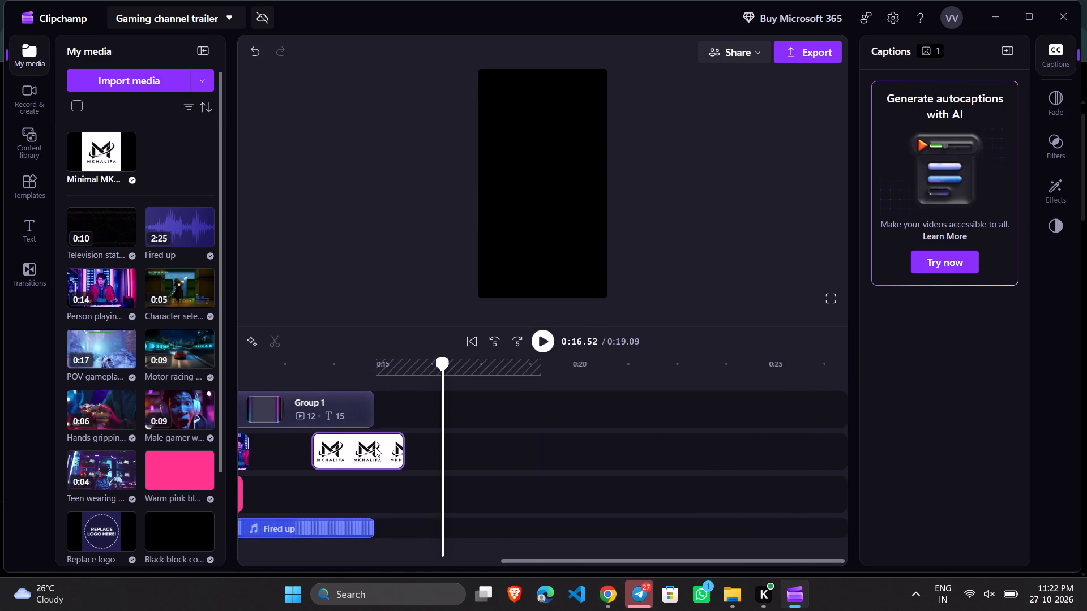
left_click_drag(375, 447, 428, 437)
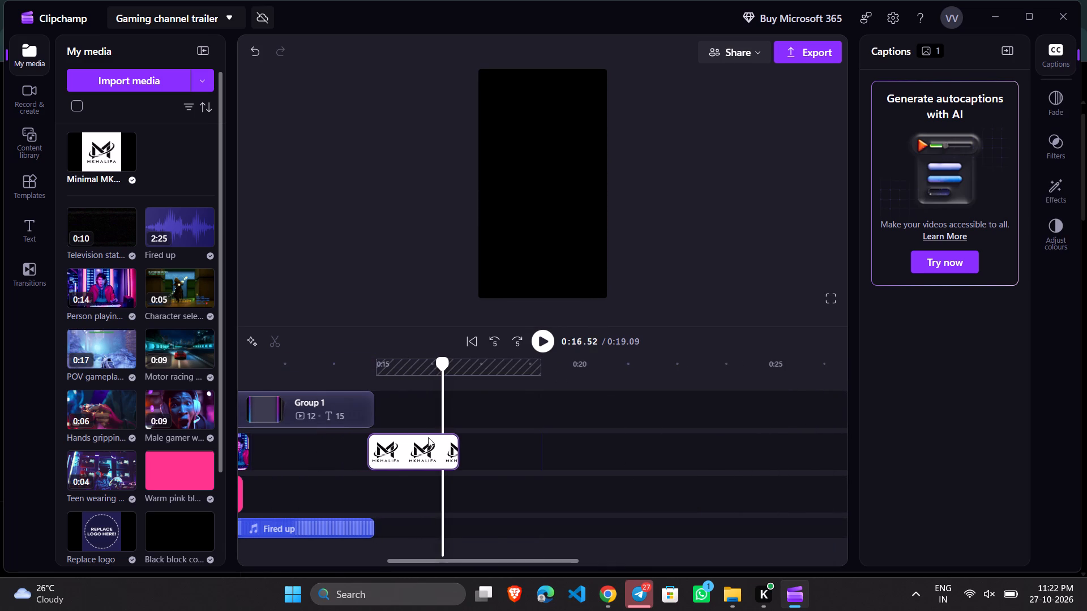
left_click_drag(428, 437, 430, 442)
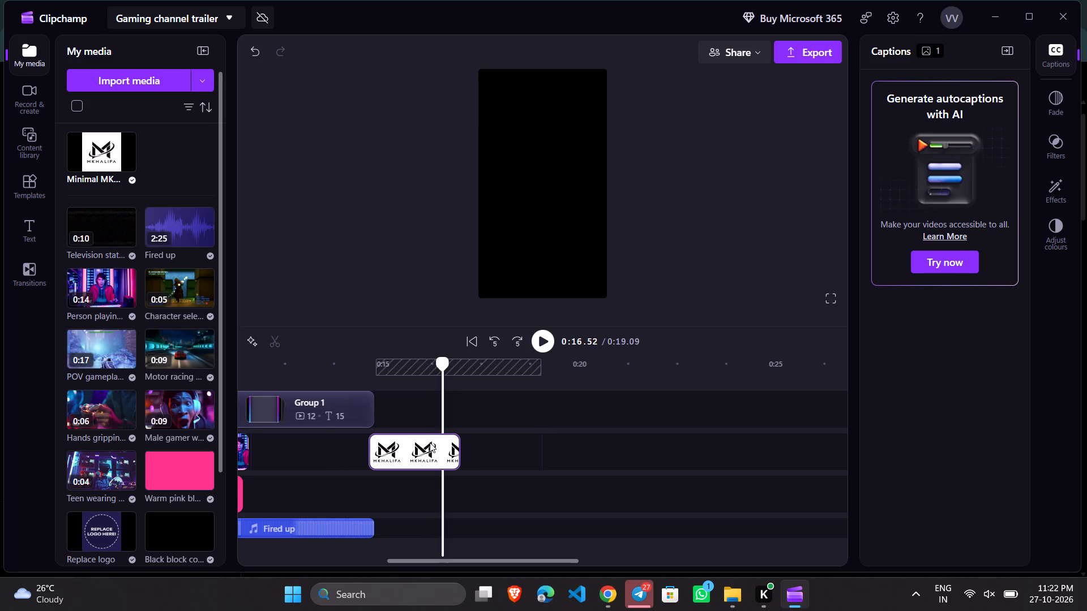
left_click_drag(430, 442, 431, 444)
Play back the trailer through to its end to review the repositioned closing logo.
left_click_drag(515, 560, 506, 559)
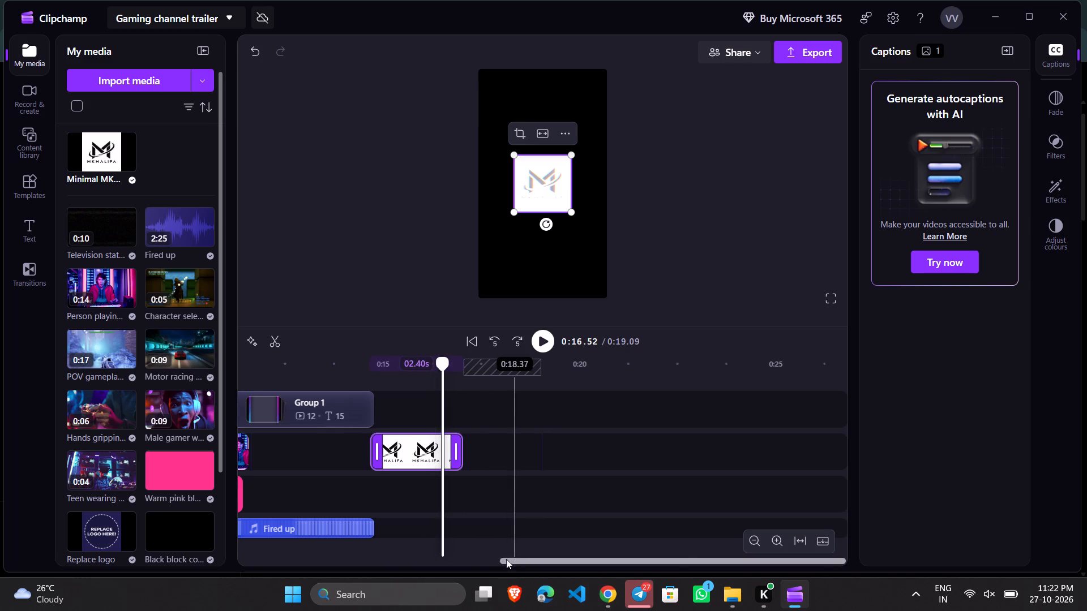
left_click_drag(506, 559, 194, 540)
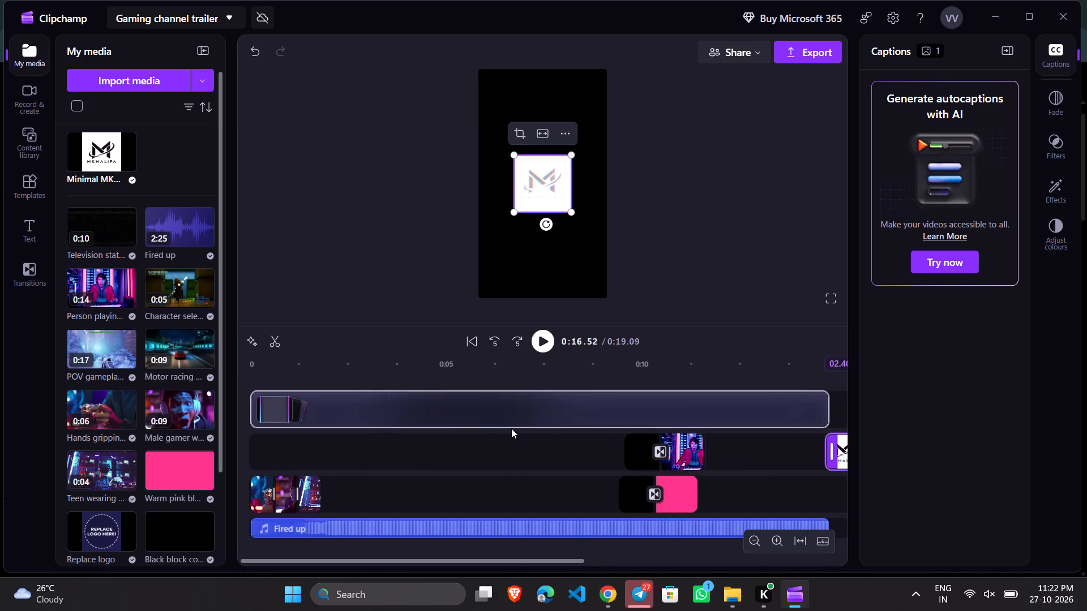
double_click(554, 415)
left_click(543, 343)
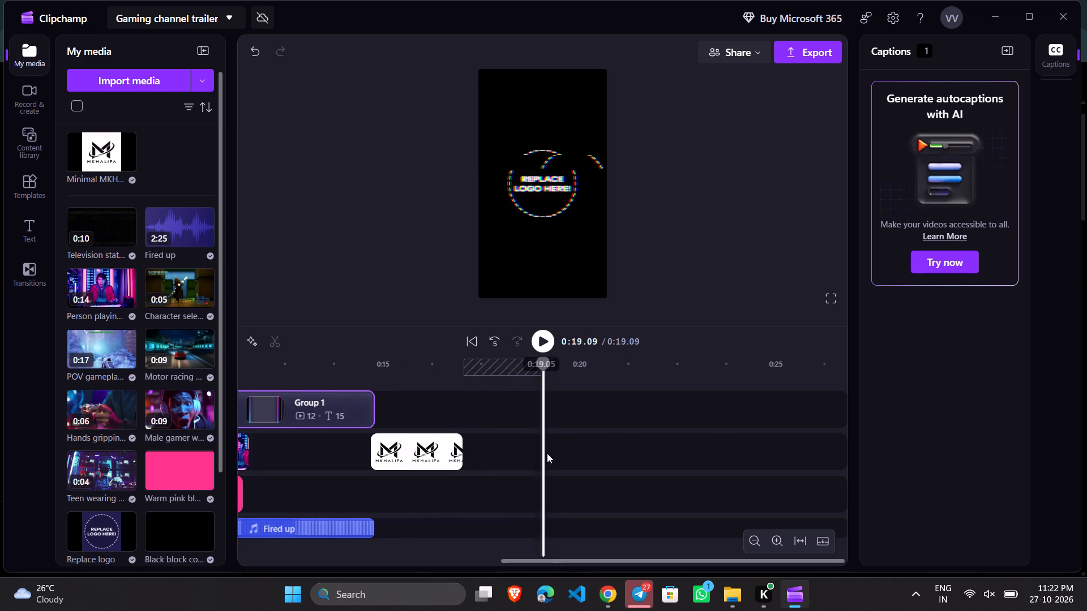
left_click(477, 404)
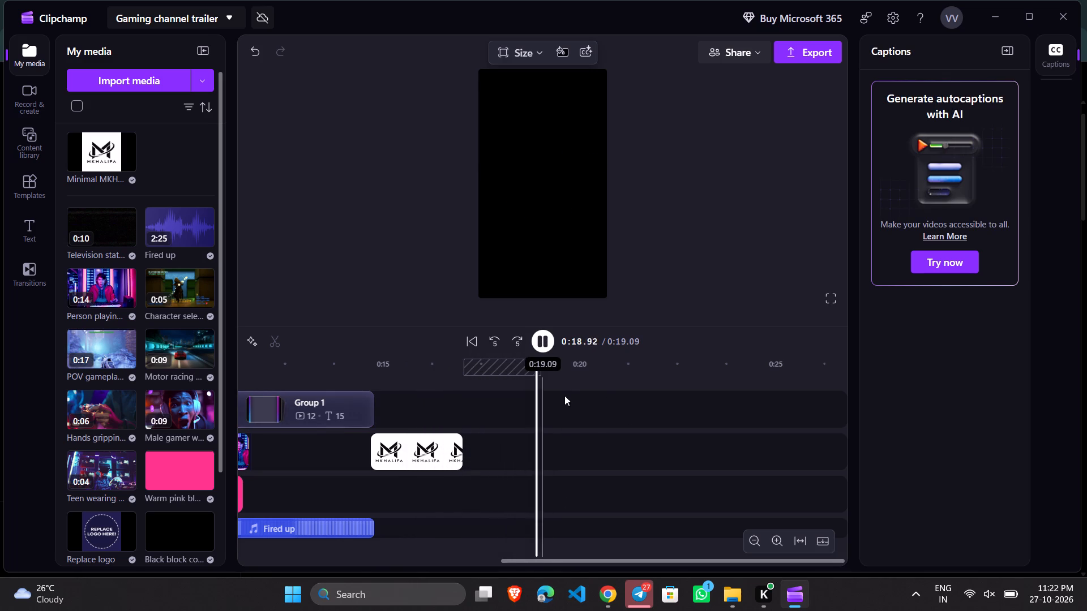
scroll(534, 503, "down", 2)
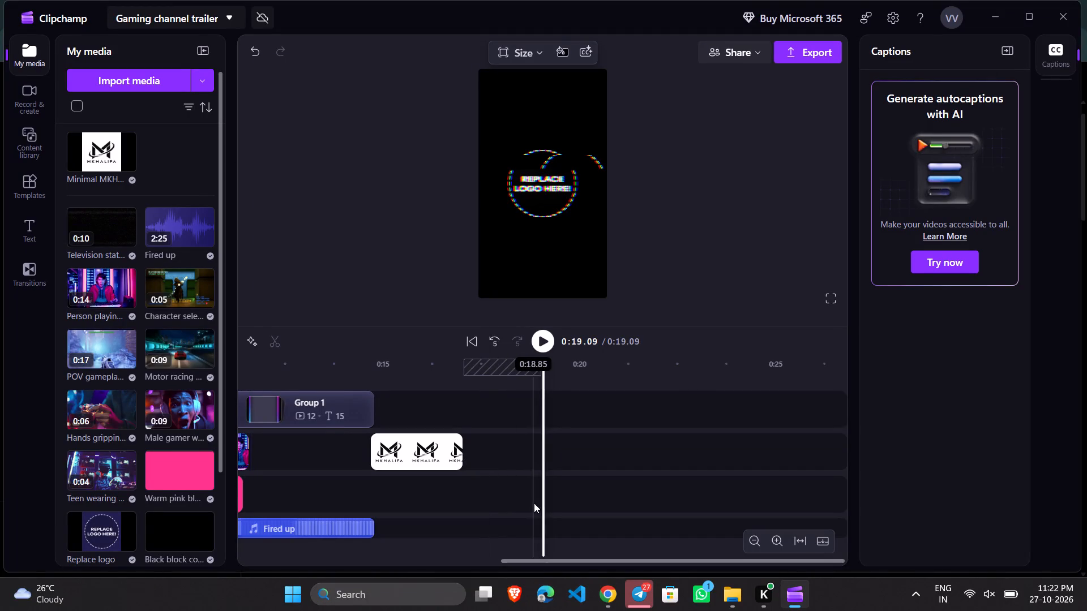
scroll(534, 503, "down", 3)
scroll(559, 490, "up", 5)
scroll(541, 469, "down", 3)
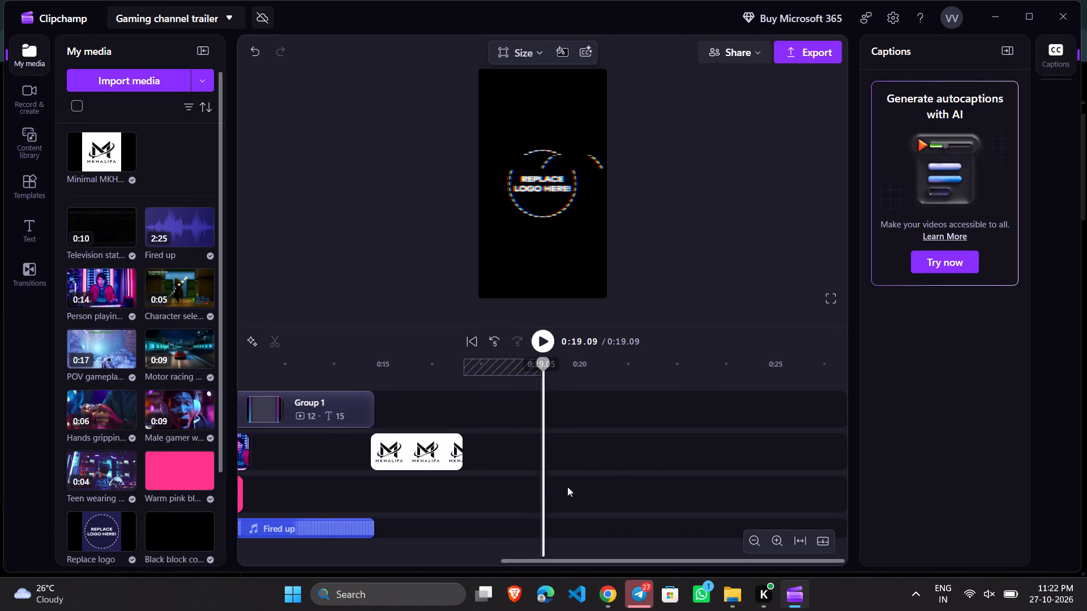
Inspect Group 1 from the start of the timeline and look through the project media for the clips it uses.
left_click_drag(570, 565, 457, 561)
left_click_drag(498, 562, 474, 559)
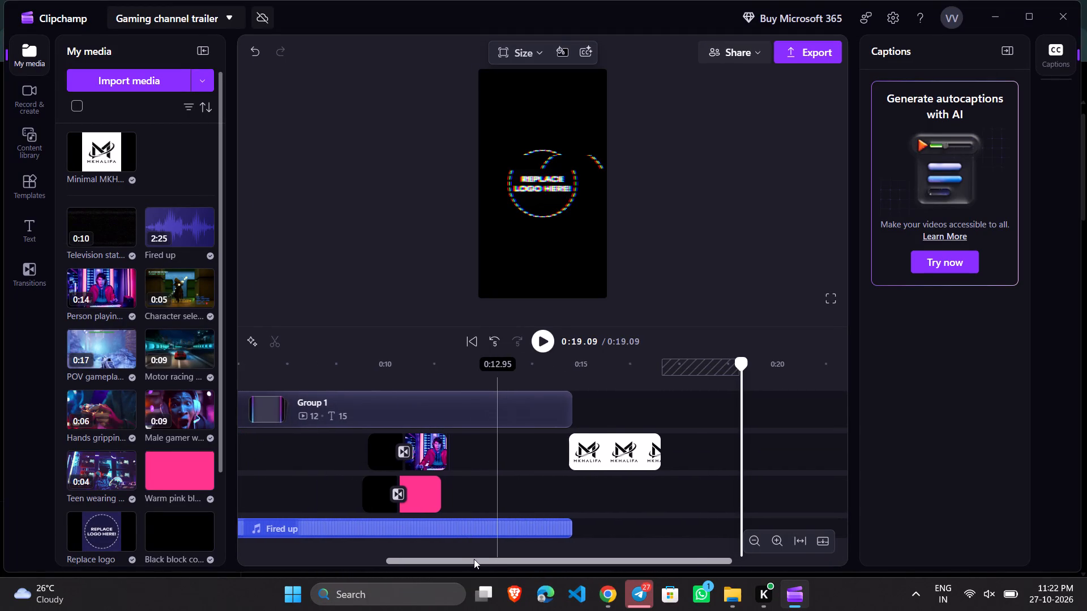
left_click_drag(474, 559, 395, 554)
left_click(491, 422)
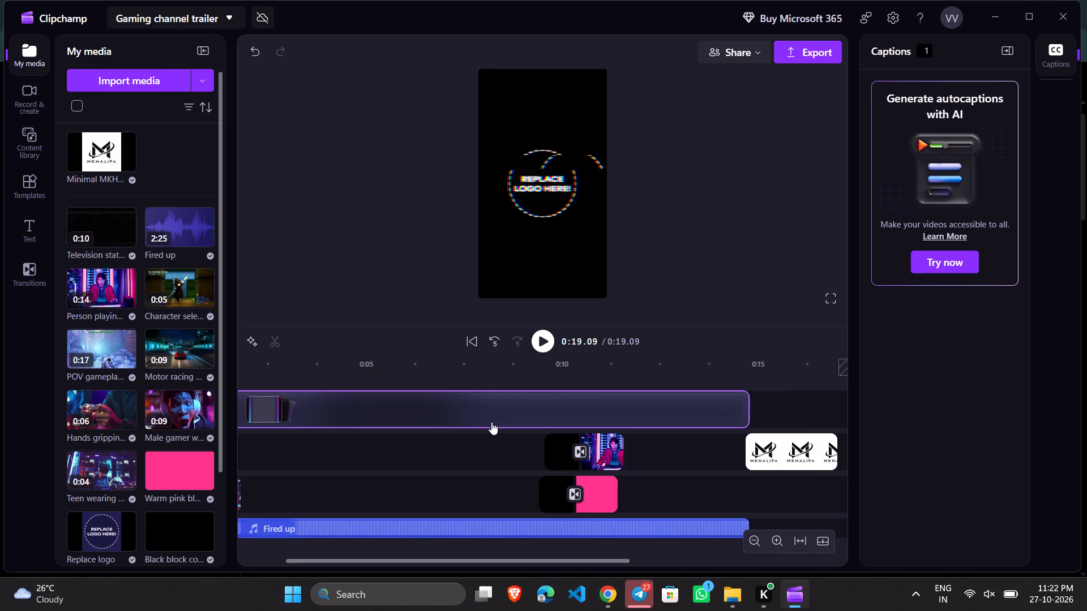
left_click(276, 399)
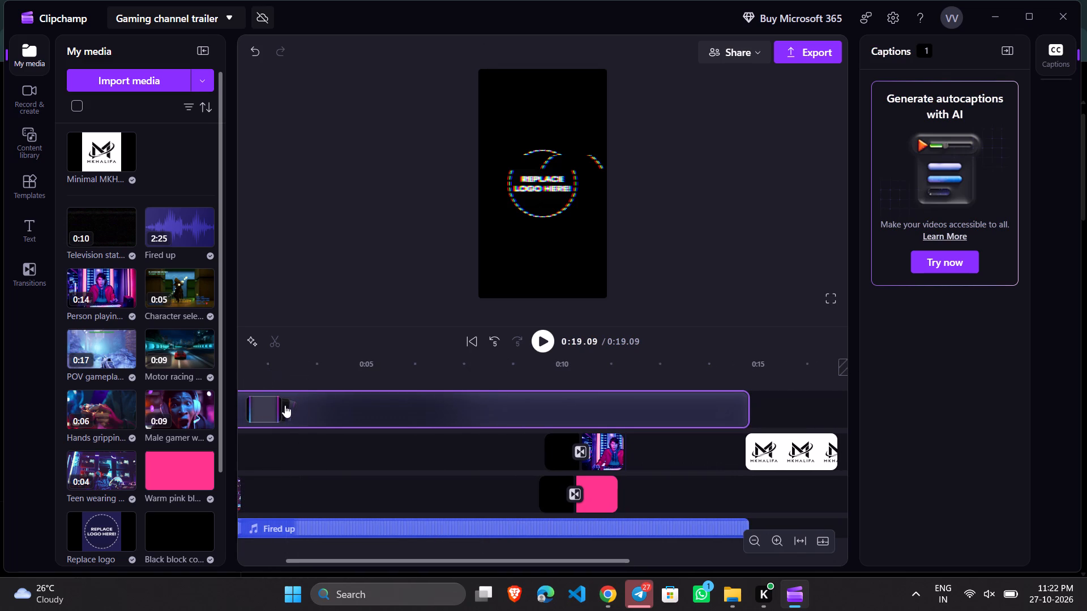
left_click(285, 411)
right_click(285, 411)
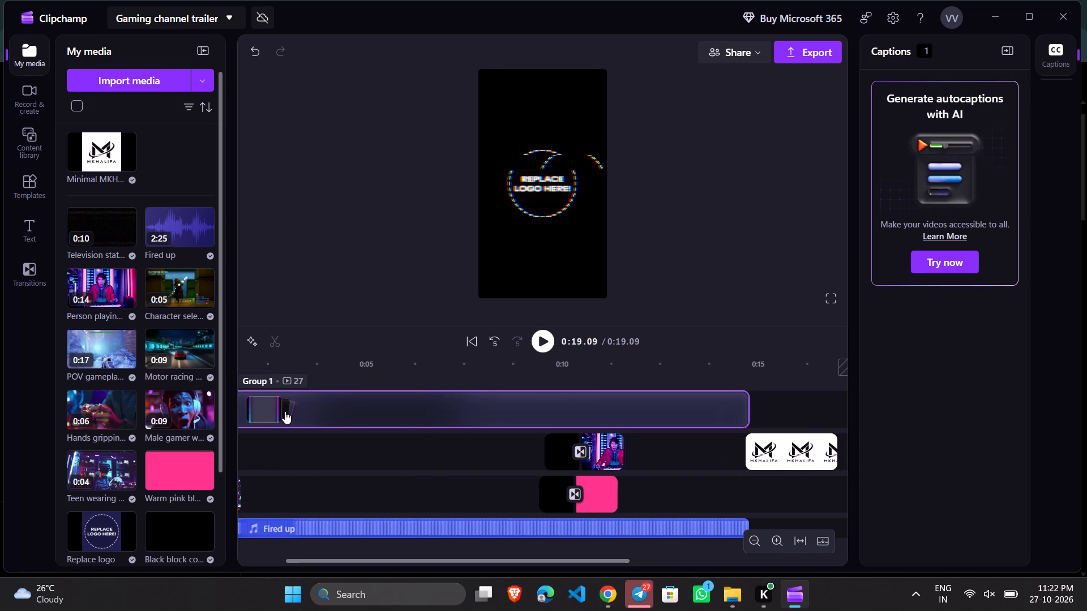
left_click(271, 411)
scroll(168, 385, "down", 6)
scroll(159, 426, "up", 1)
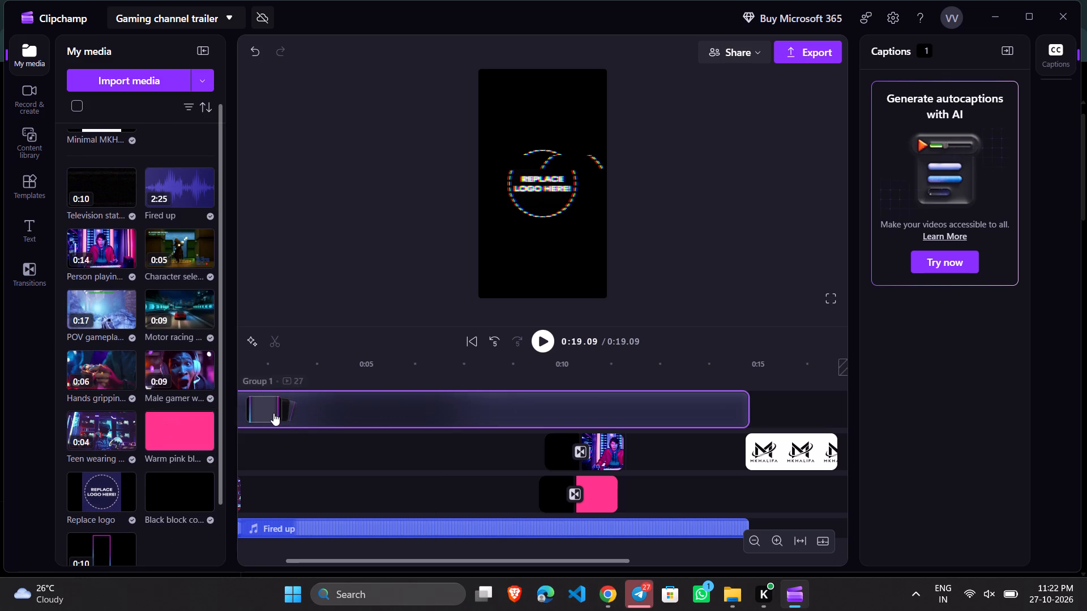
left_click_drag(348, 561, 262, 561)
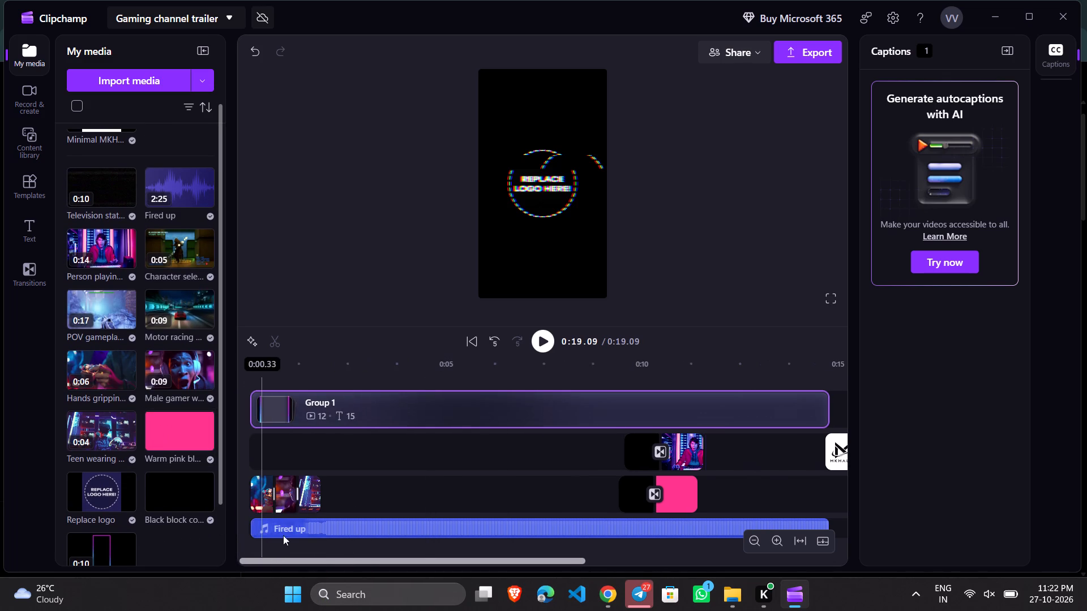
left_click(307, 418)
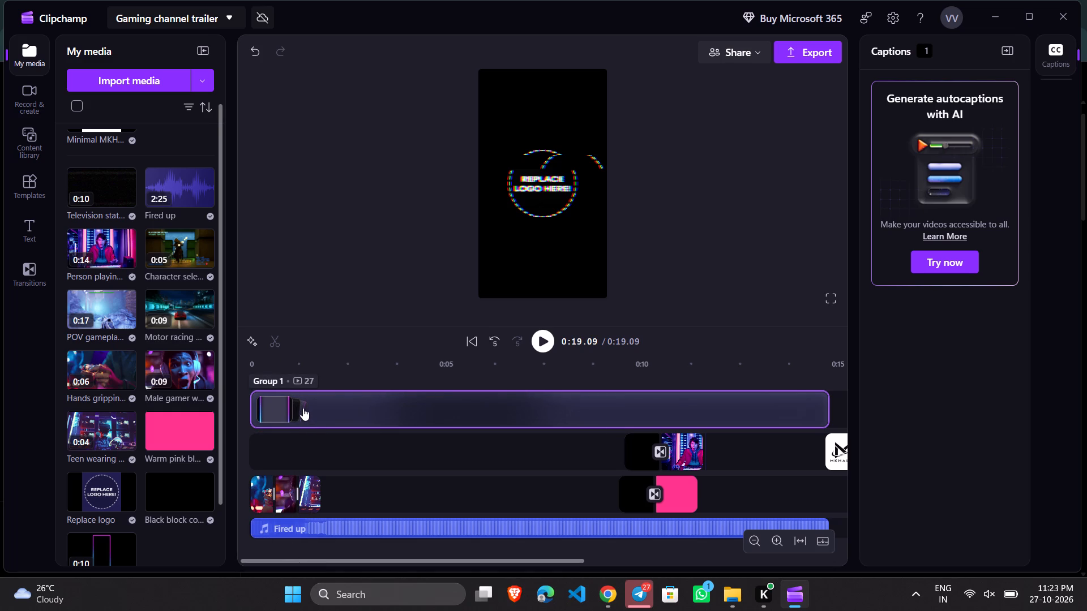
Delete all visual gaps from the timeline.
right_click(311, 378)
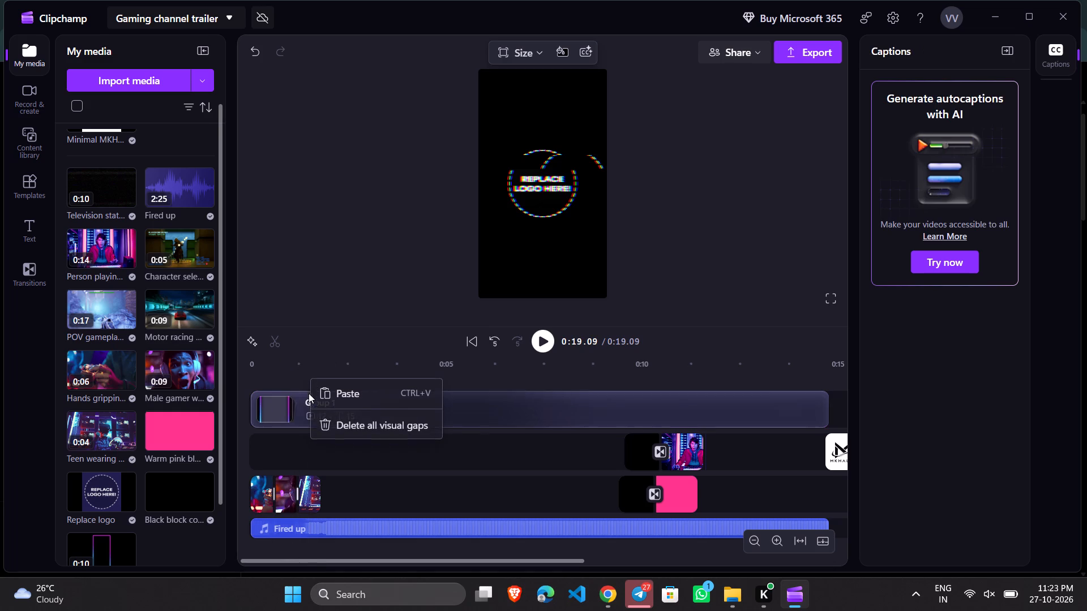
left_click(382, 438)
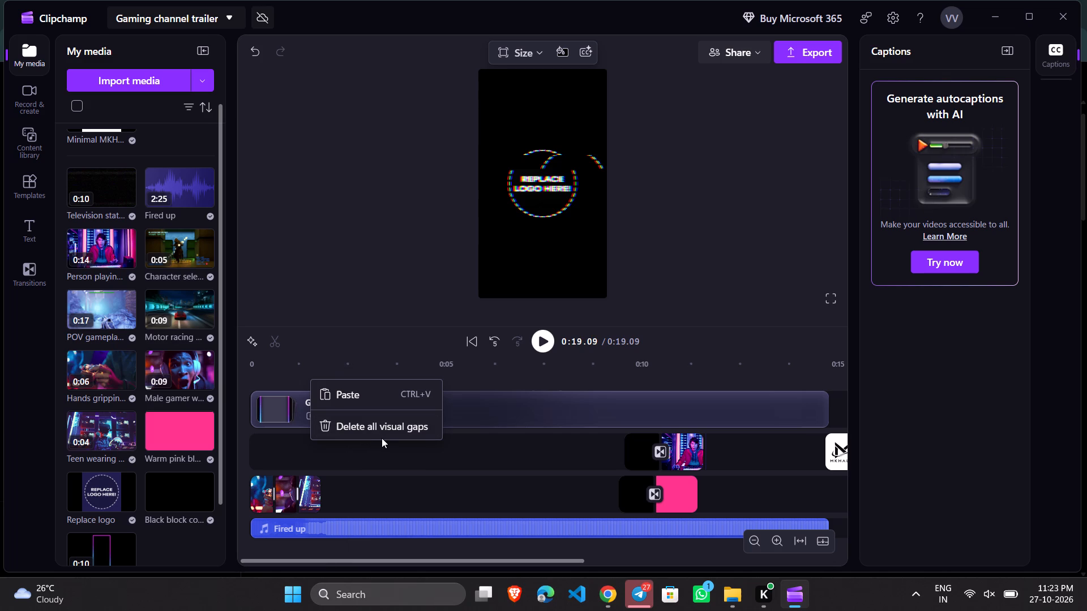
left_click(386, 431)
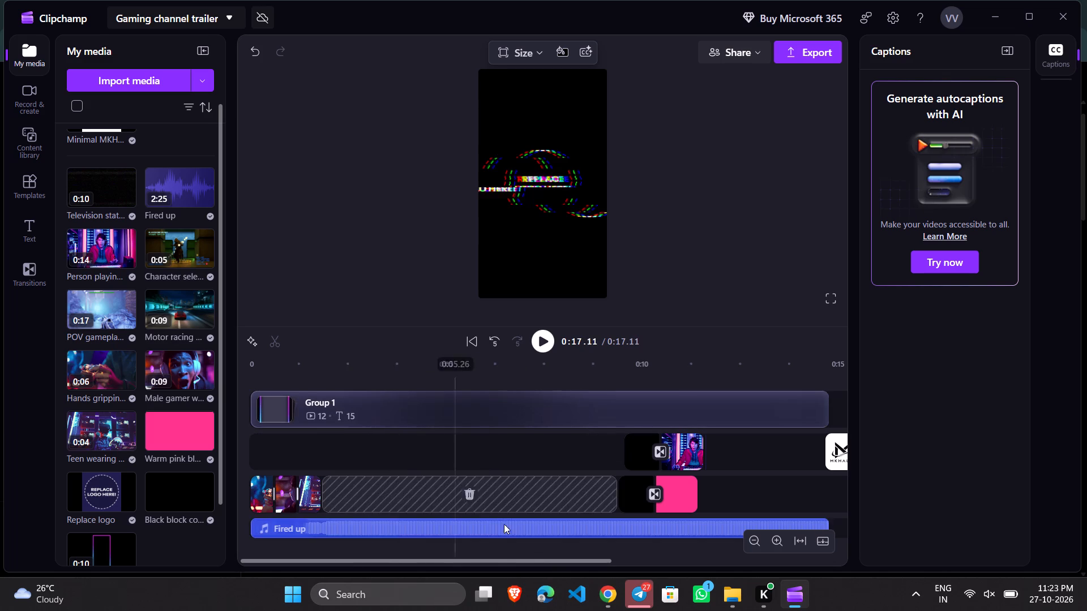
Play back the trailer from the start to review the gap removal, and pause at about 9 s.
double_click(271, 407)
left_click(543, 341)
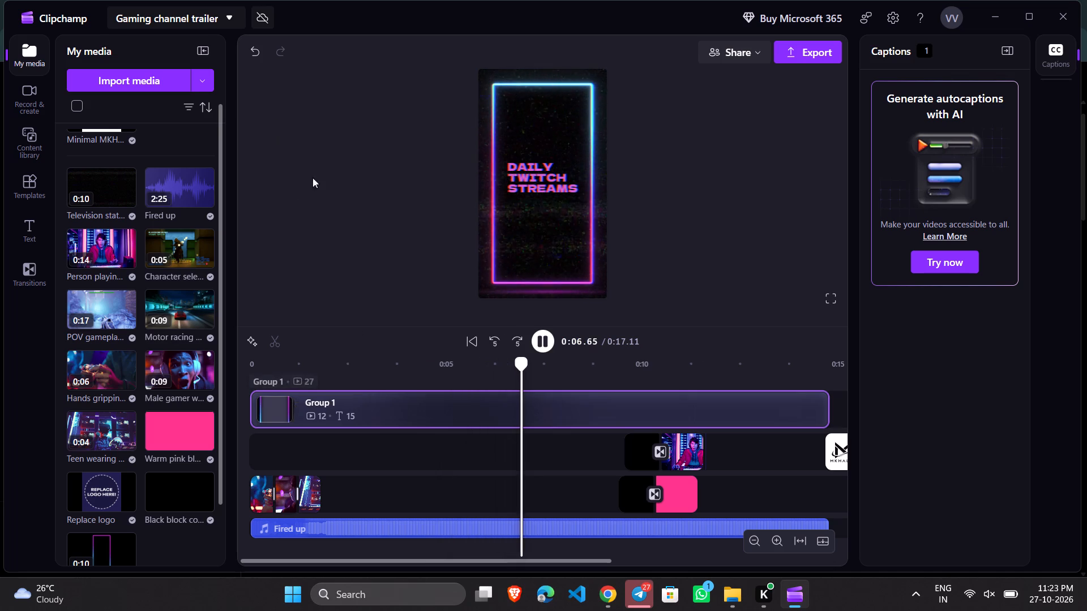
left_click(538, 343)
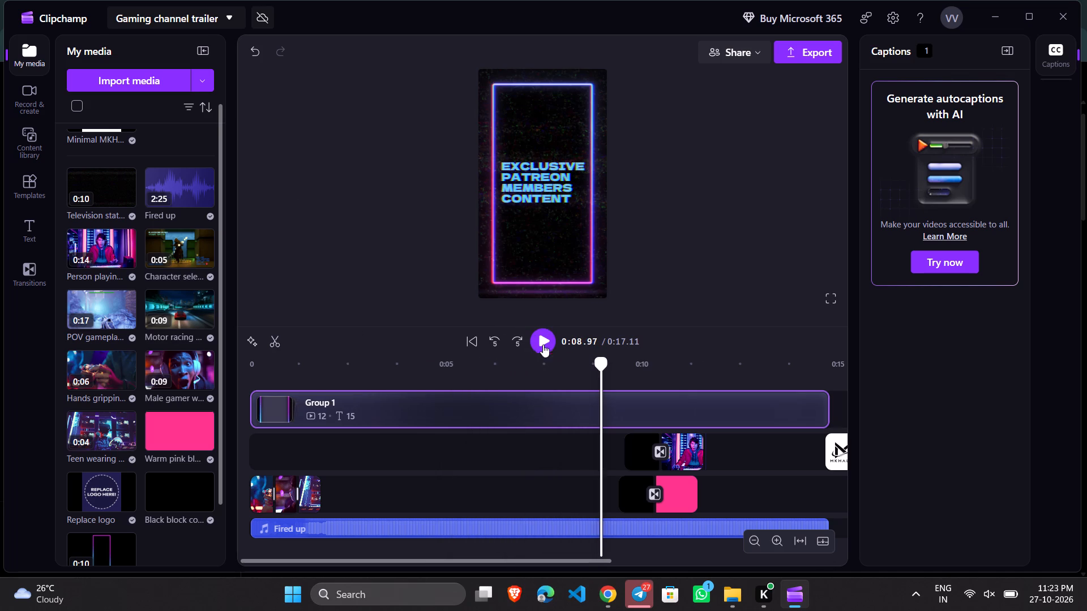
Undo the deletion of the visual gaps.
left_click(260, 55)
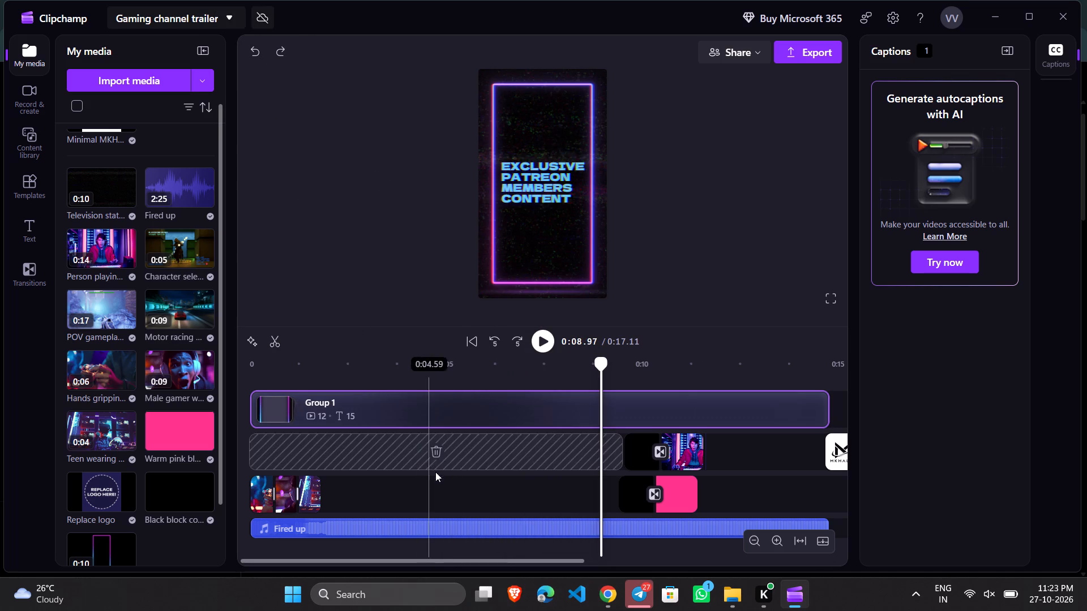
Extend the opening clip of hands gripping a colourful controller to 2.17 s, with the playhead returned to the start.
left_click(263, 496)
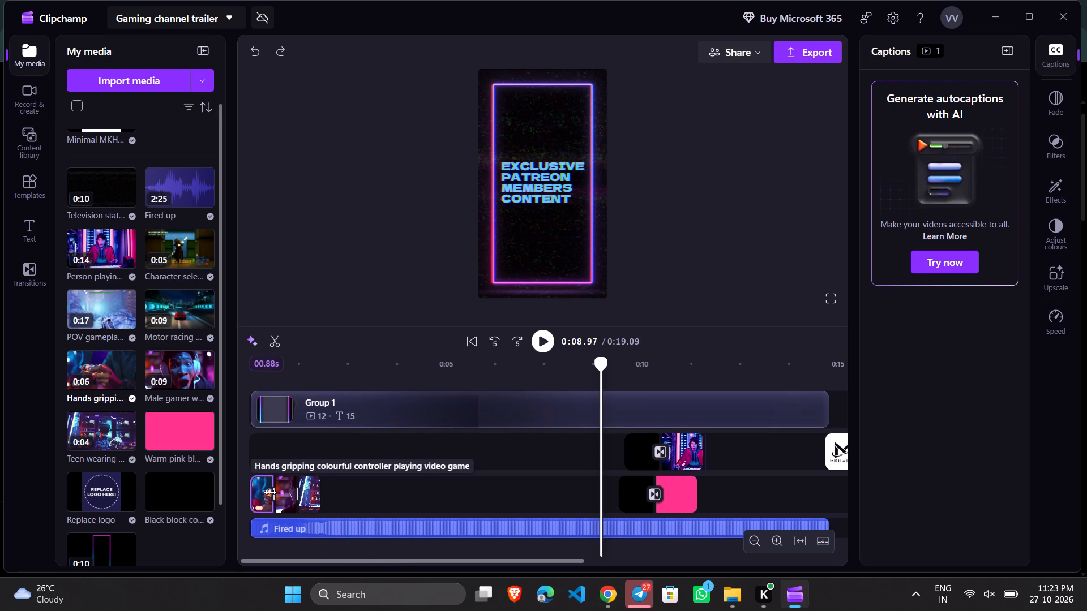
left_click(262, 490)
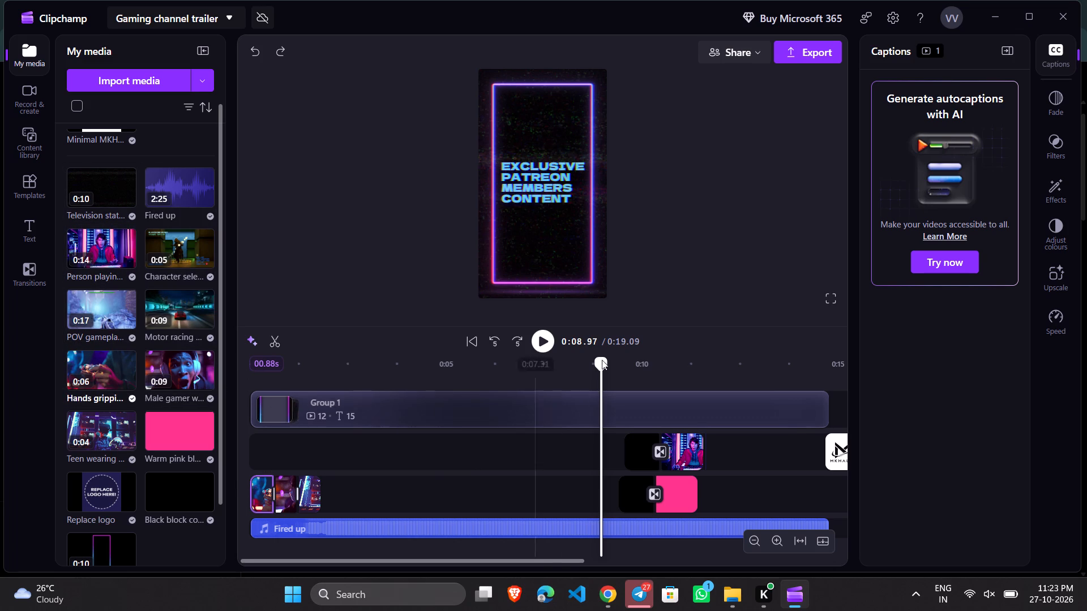
left_click_drag(603, 362, 149, 369)
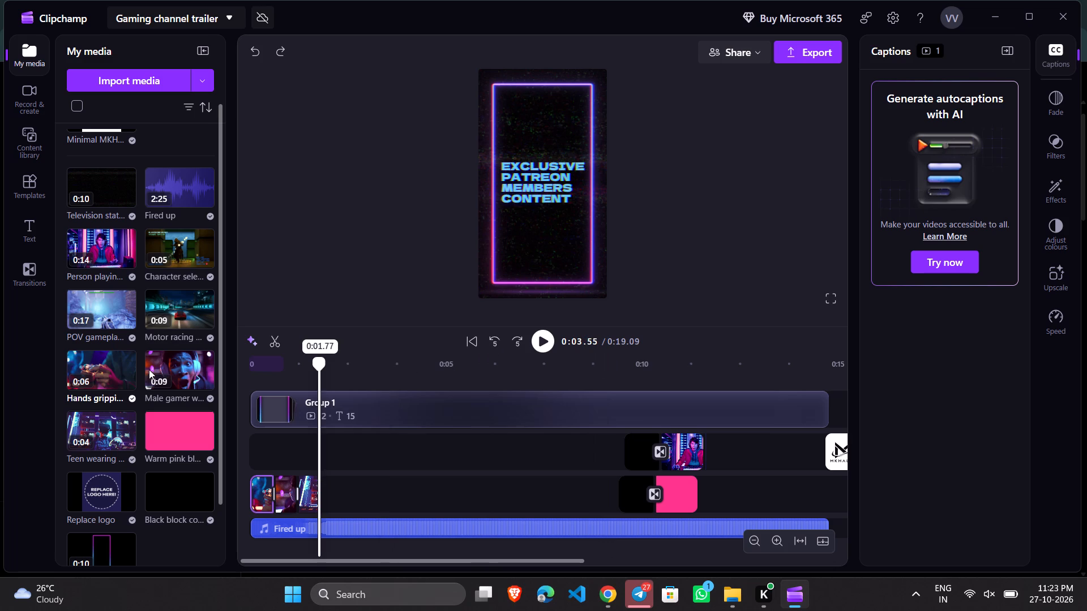
left_click_drag(149, 369, 113, 362)
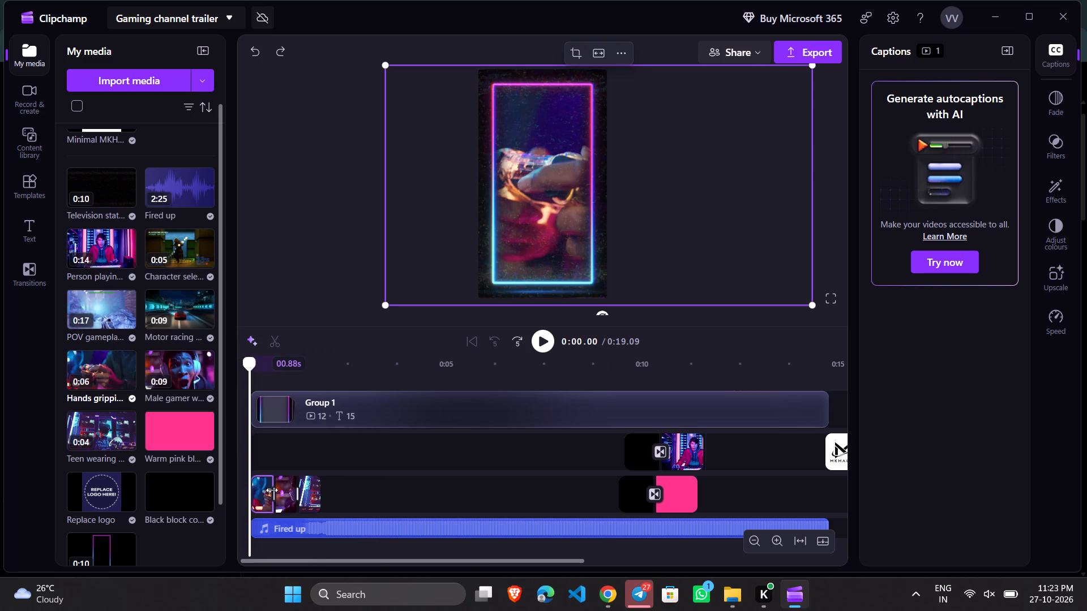
left_click_drag(270, 490, 323, 505)
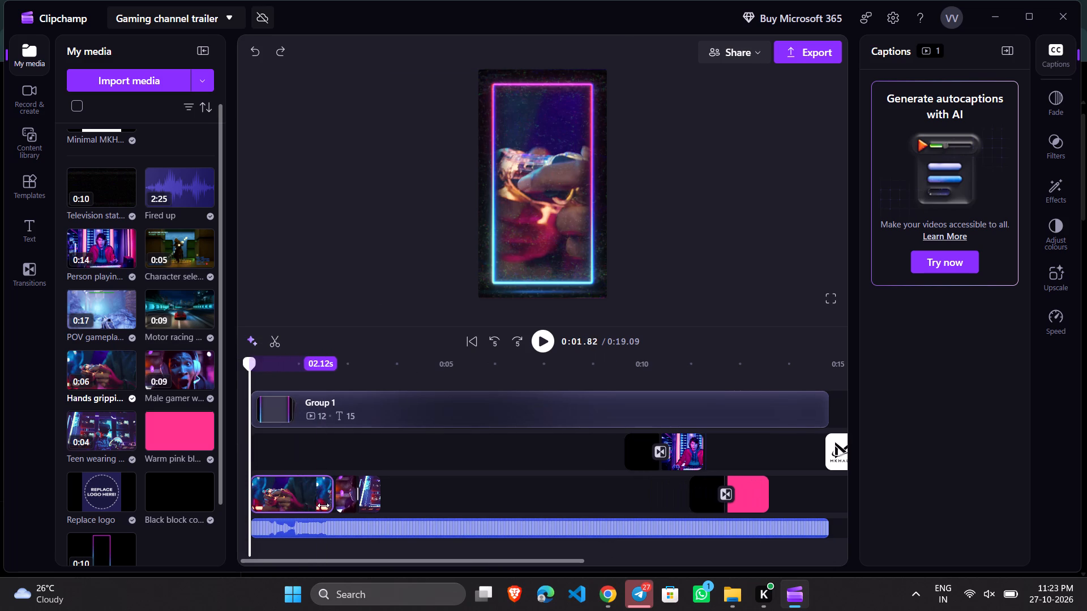
left_click_drag(323, 505, 320, 505)
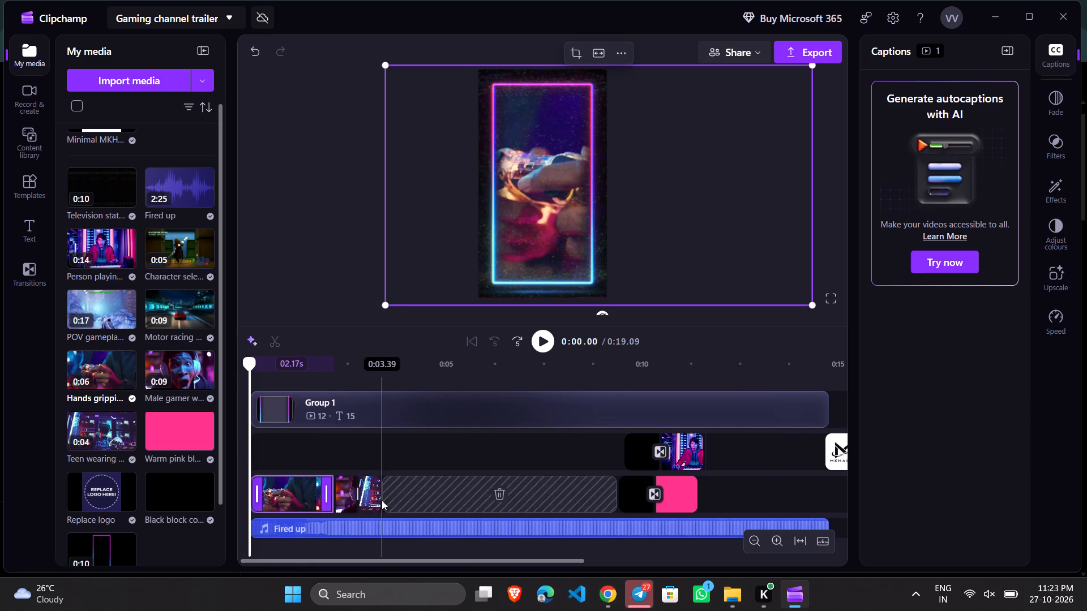
Extend the male gamer clip that follows the controller clip to about 2.30 s.
left_click_drag(356, 494, 387, 500)
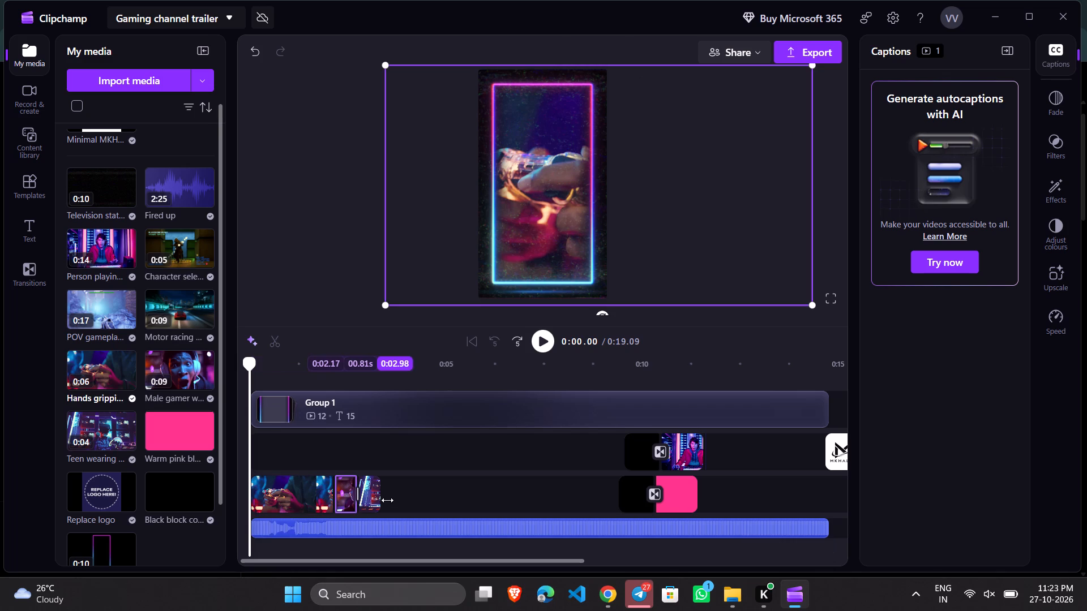
left_click_drag(387, 500, 413, 501)
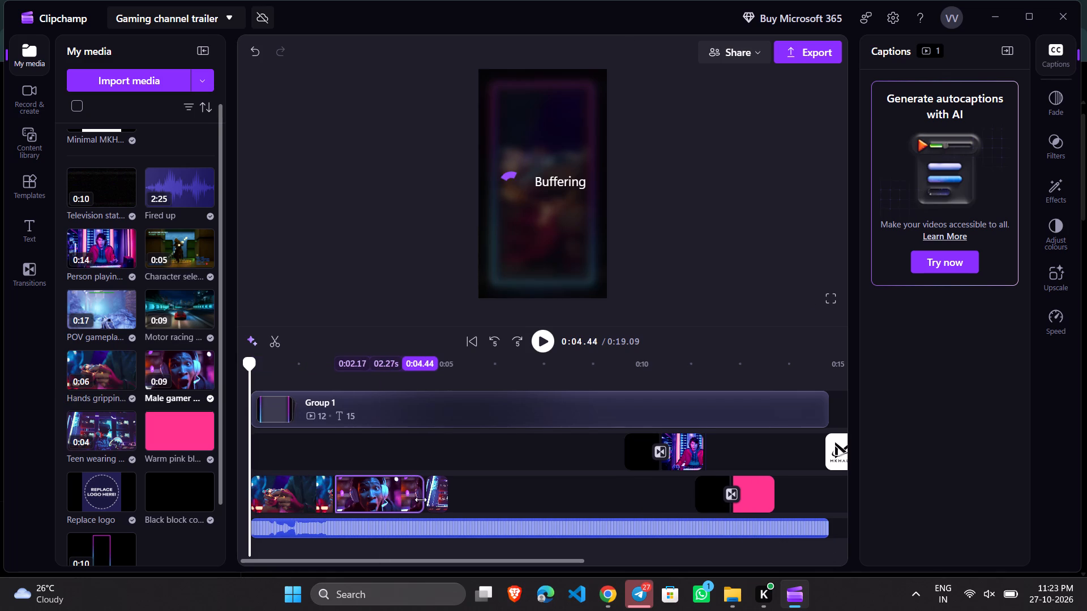
Extend the teen wearing clip, third in the opening sequence, to about 3.17 s.
left_click_drag(447, 489, 547, 502)
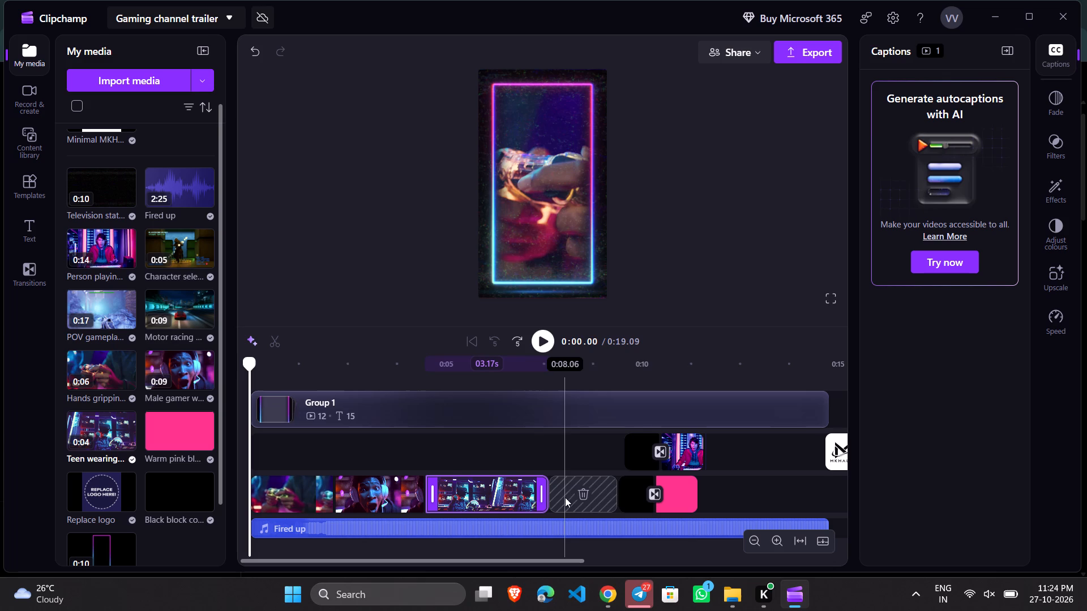
Play back the trailer from the start to review the lengthened opening clips and the closing logo.
left_click(547, 343)
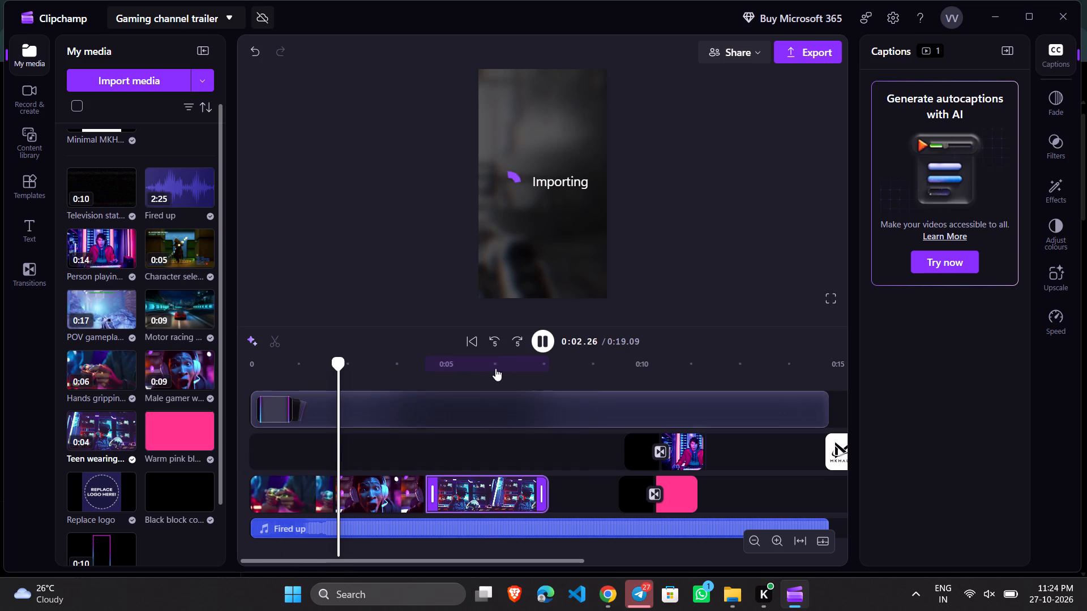
left_click_drag(344, 359, 379, 376)
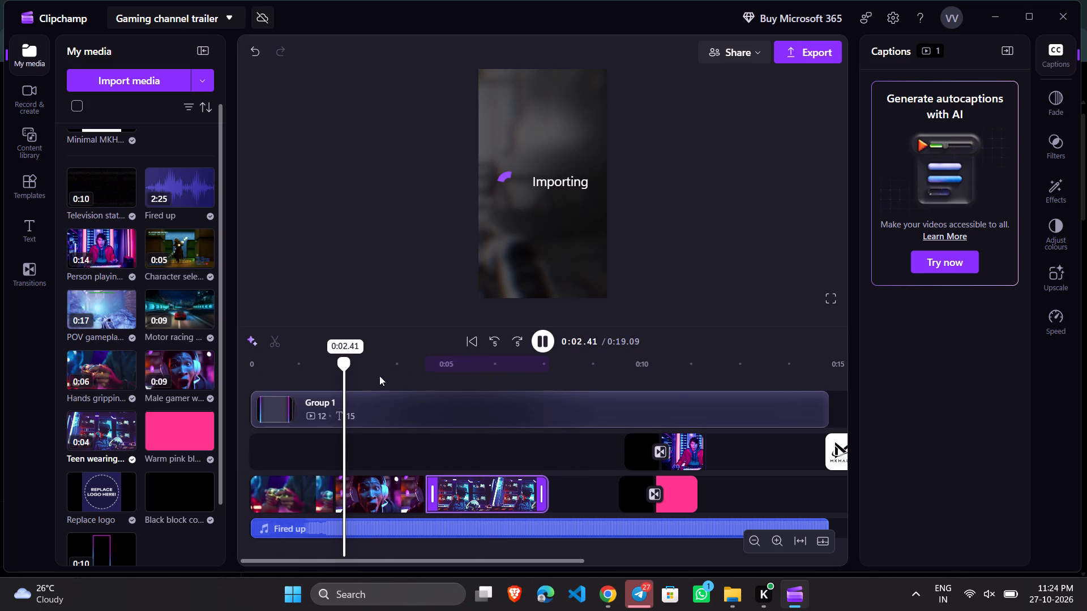
left_click_drag(379, 376, 387, 377)
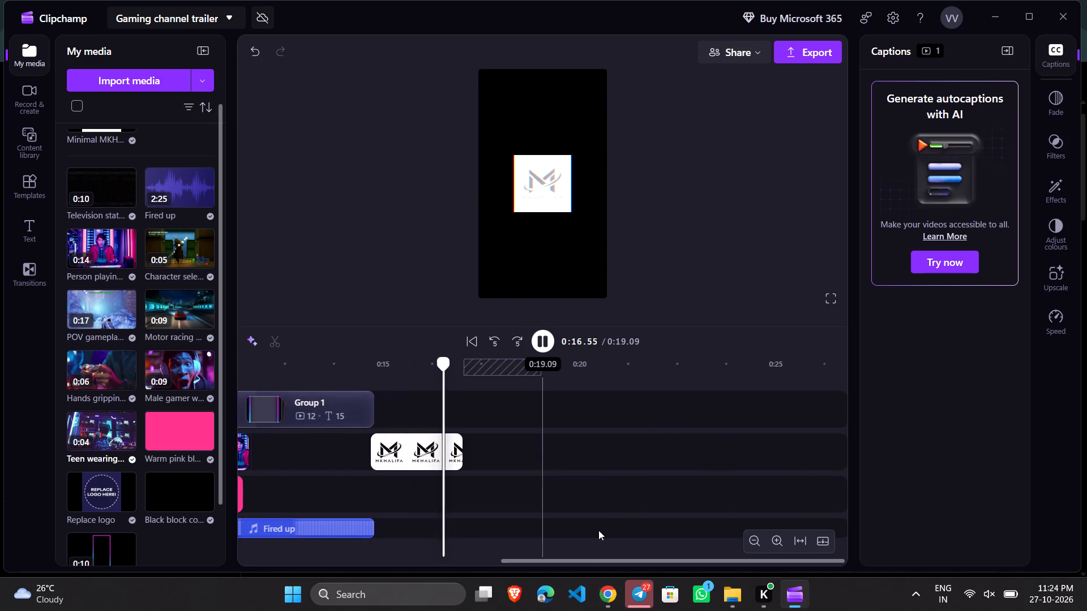
Check the durations of the three opening gamer clips one after another.
left_click_drag(571, 561, 161, 511)
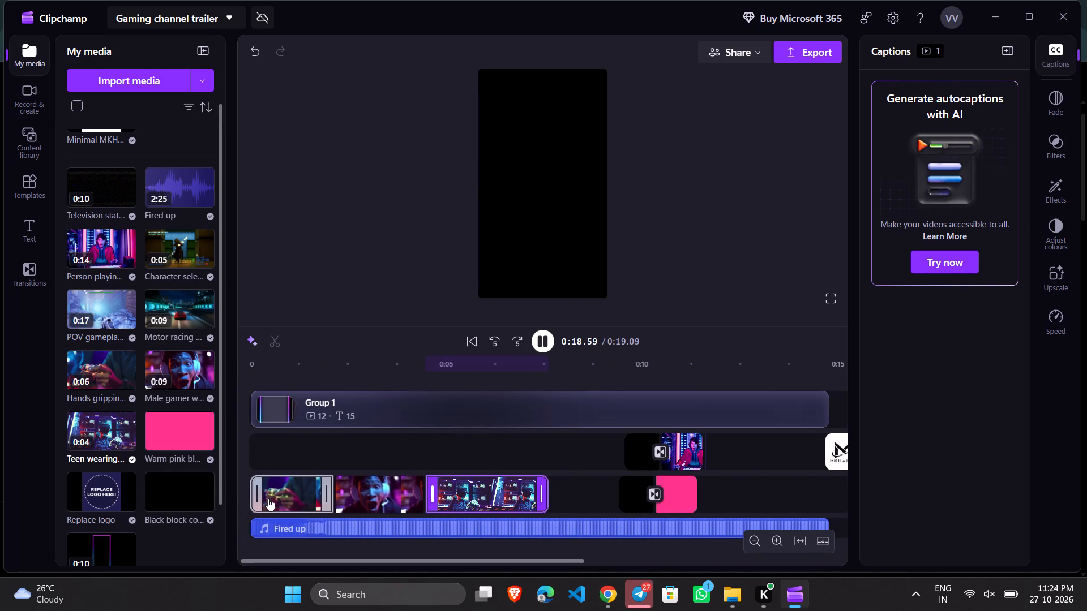
left_click(268, 498)
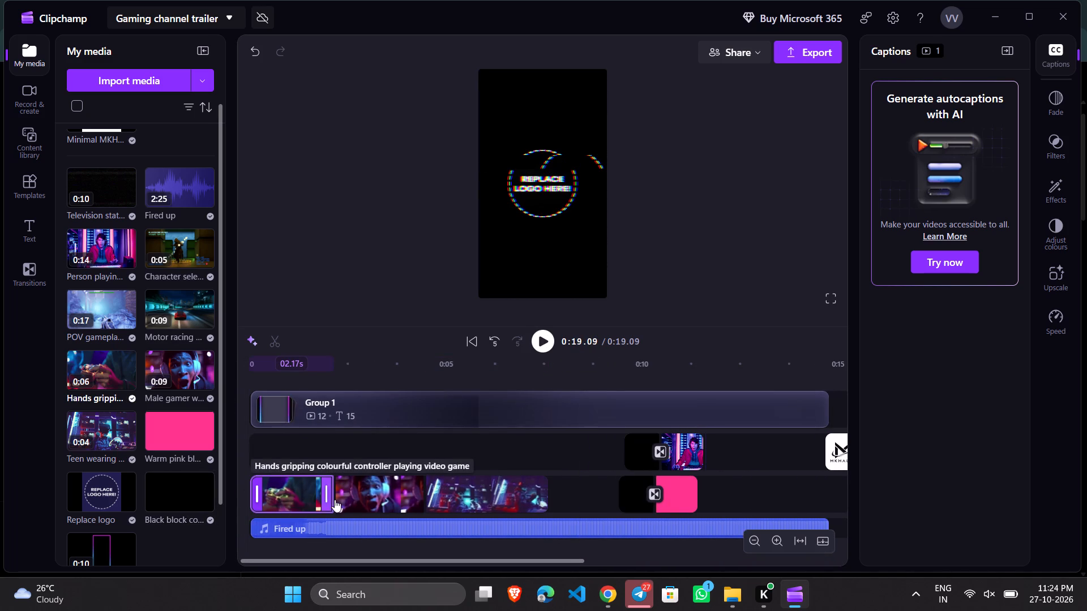
left_click(380, 500)
left_click(485, 497)
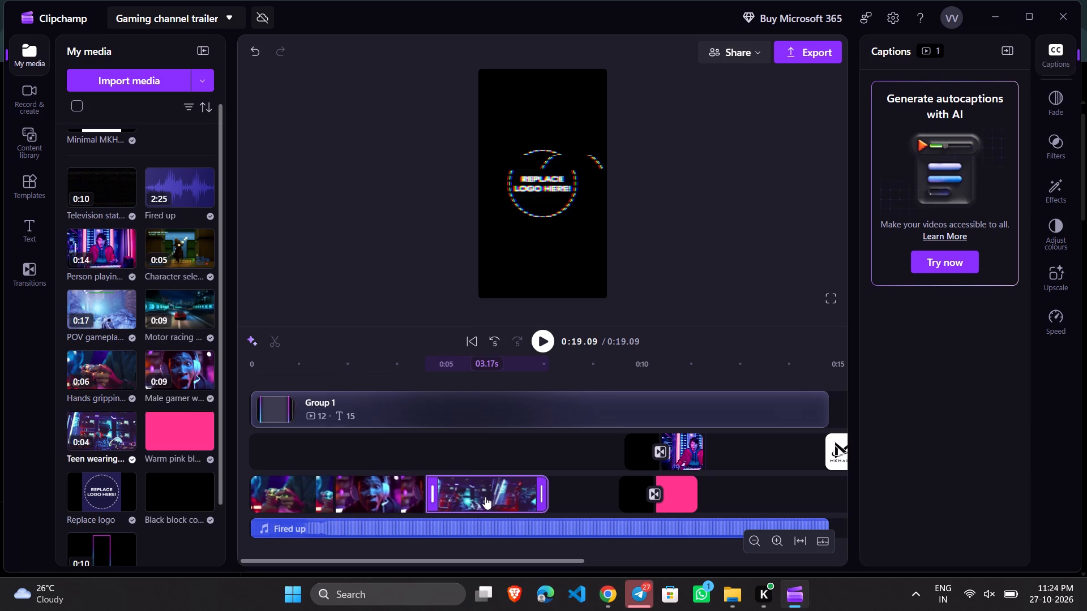
left_click(384, 492)
left_click(388, 362)
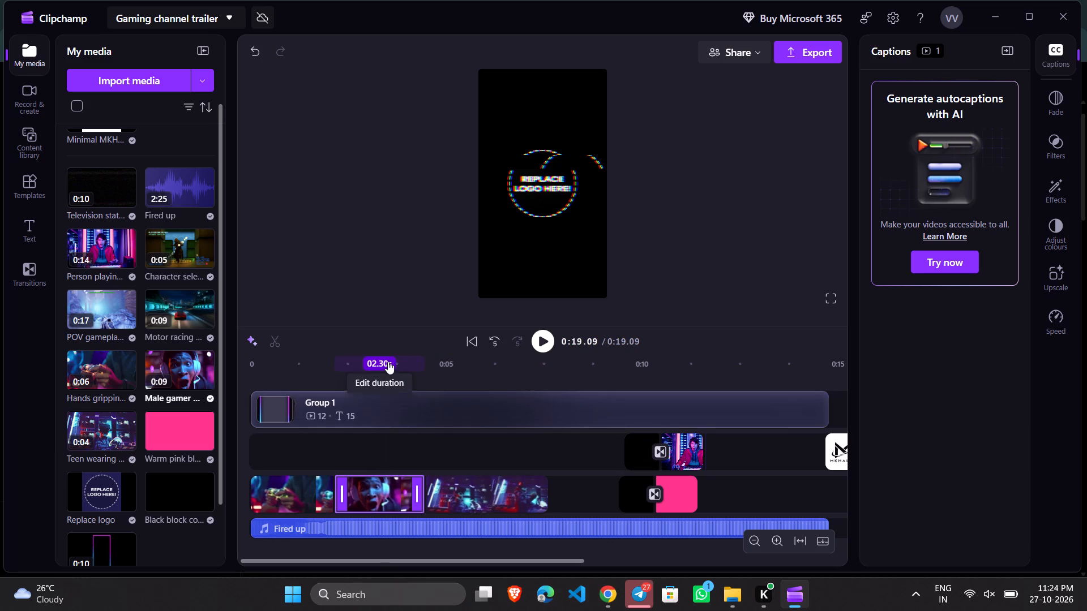
Set the duration of the opening controller clip to 02.30 s.
left_click(276, 485)
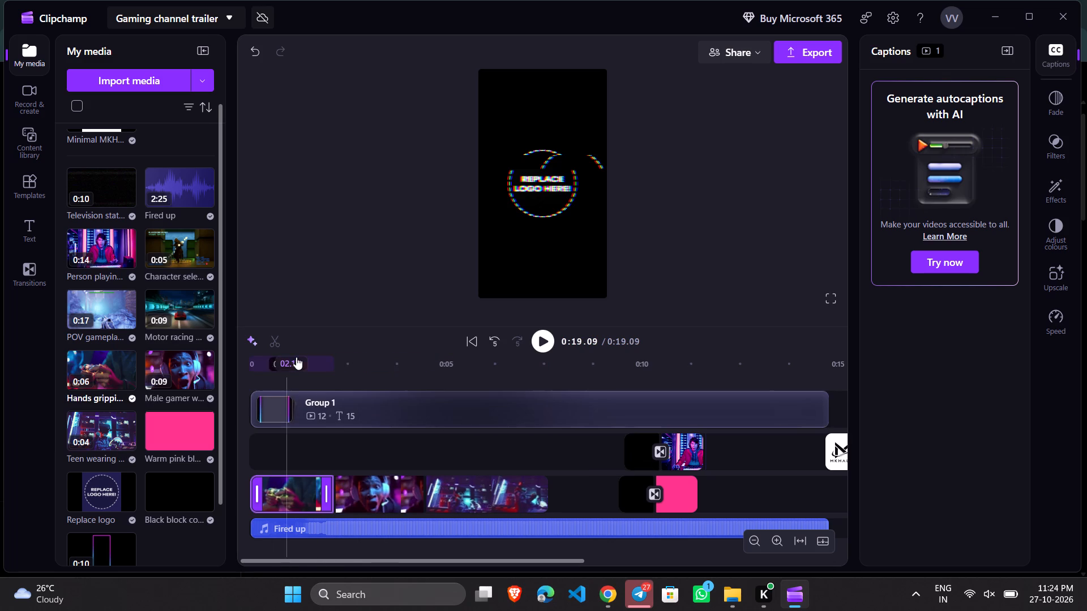
left_click(296, 357)
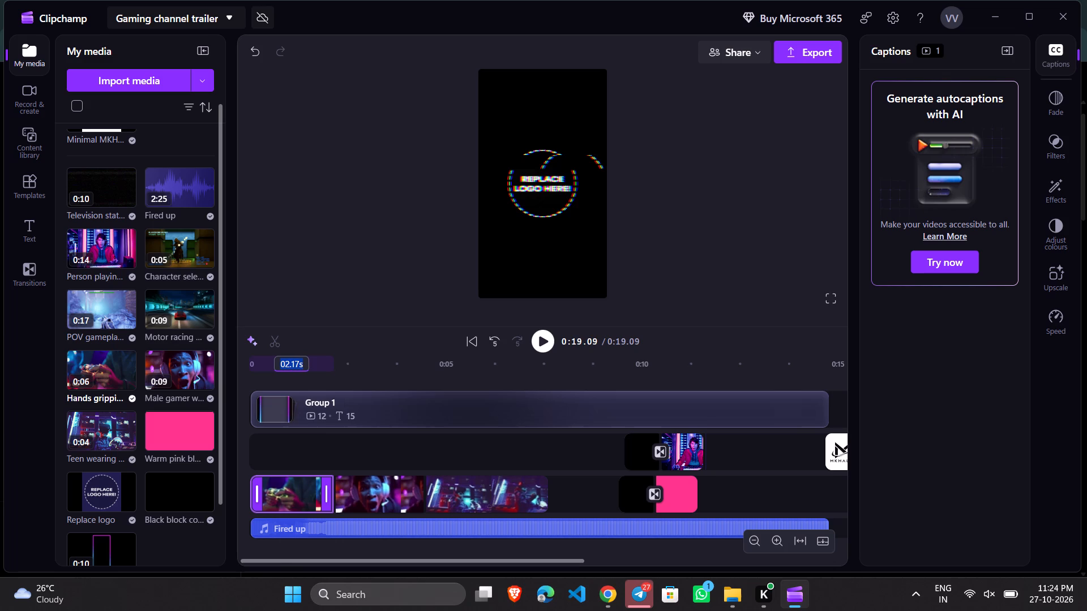
type("02")
type(".30")
key("Return")
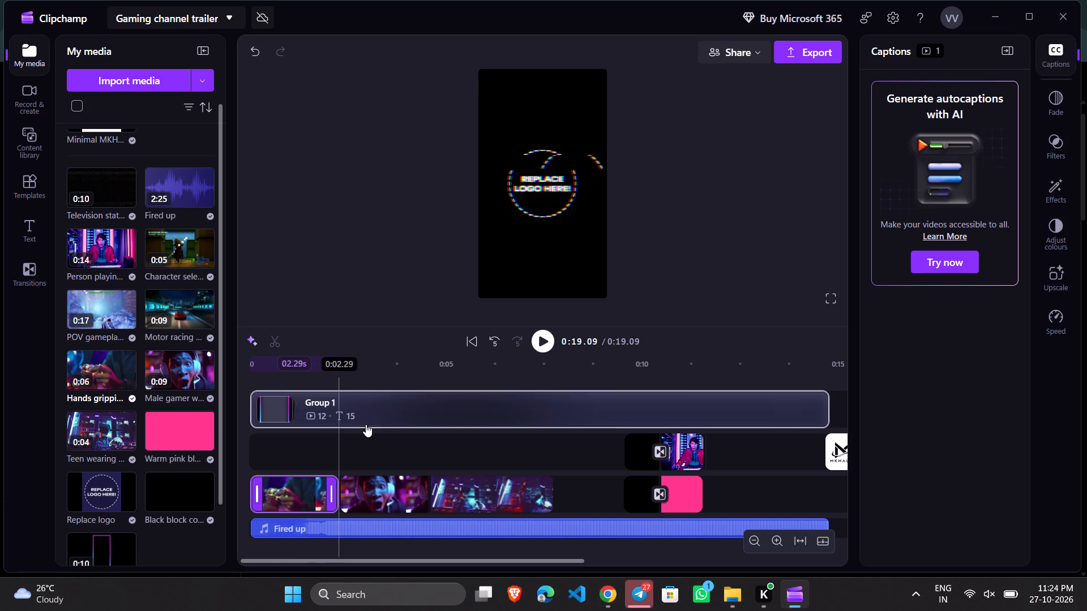
left_click(302, 363)
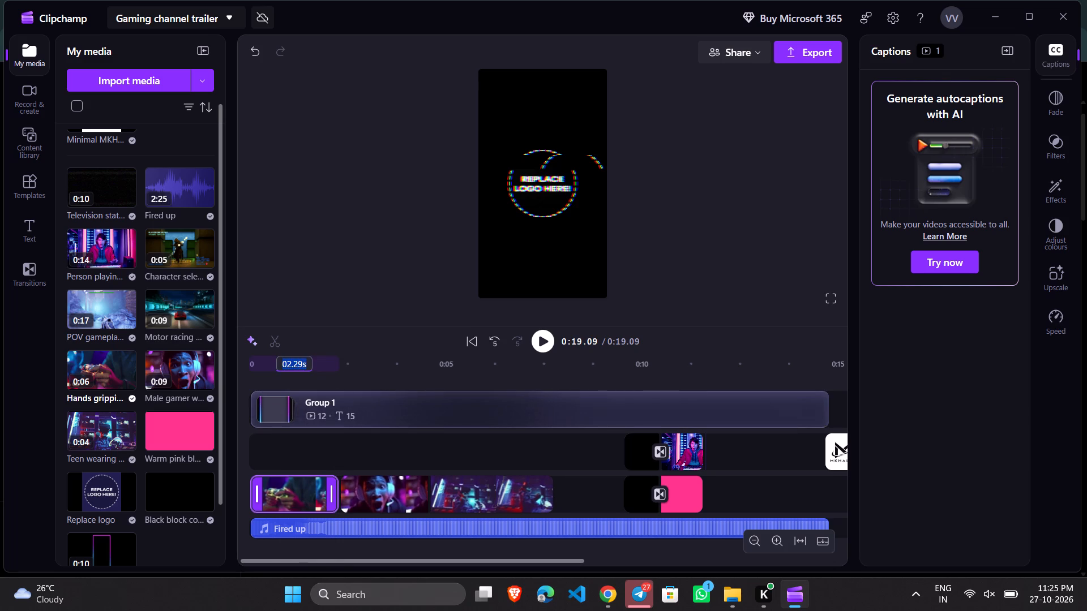
type("02")
type(".30")
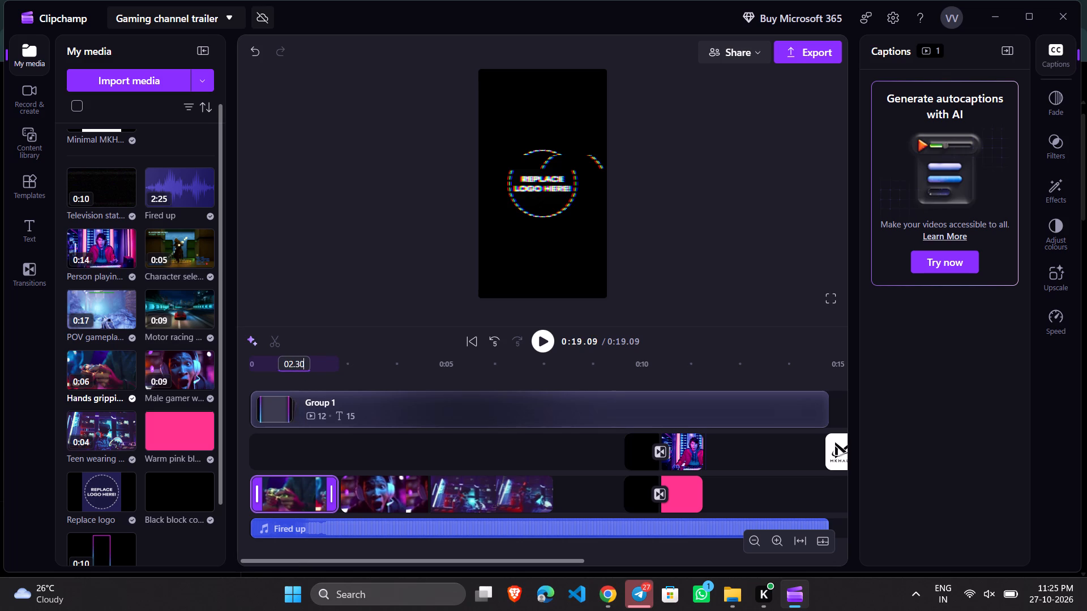
key("Return")
Set the duration of the male gamer clip, second in the opening sequence, to 02.30 s.
left_click(369, 492)
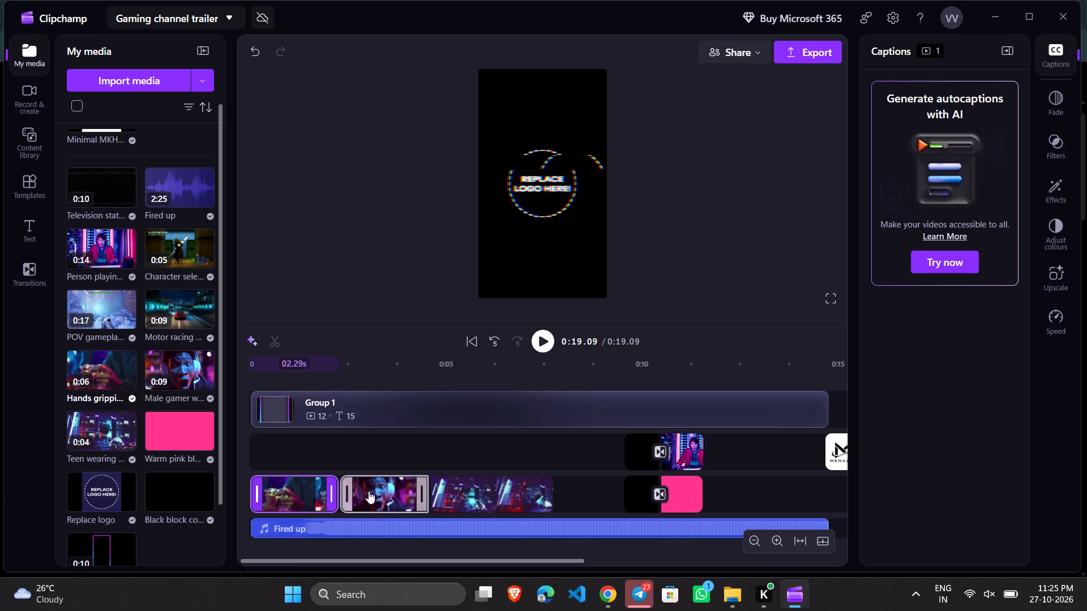
left_click(382, 363)
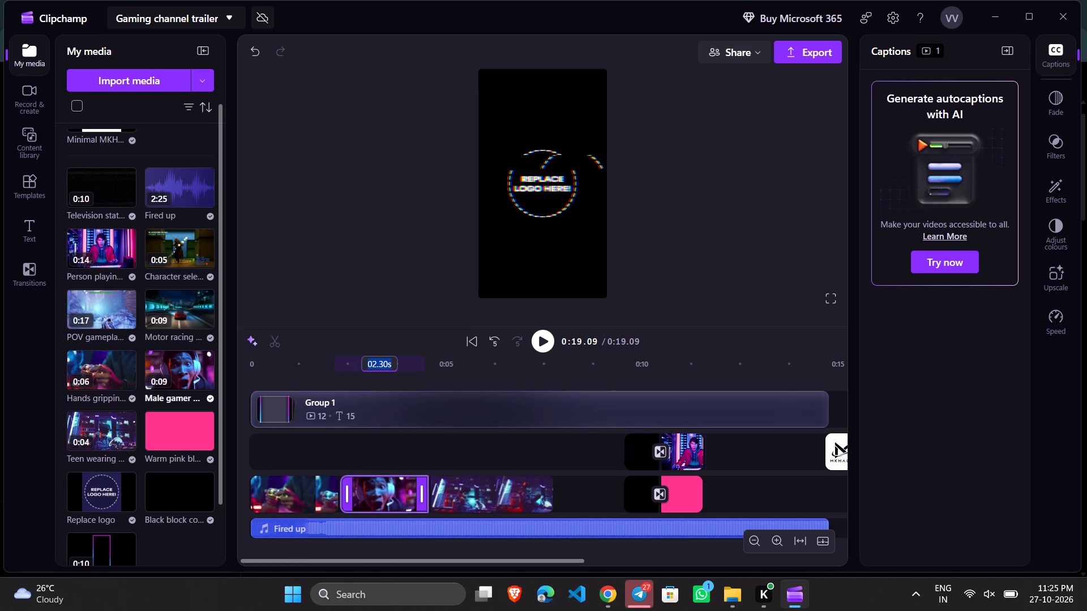
type("02.")
type("30")
key("Return")
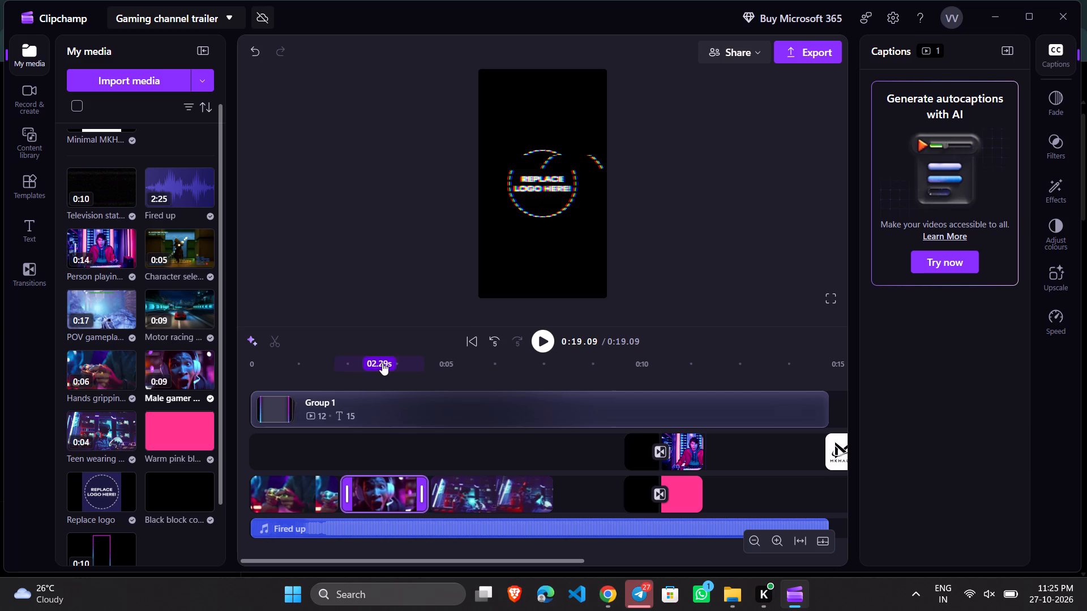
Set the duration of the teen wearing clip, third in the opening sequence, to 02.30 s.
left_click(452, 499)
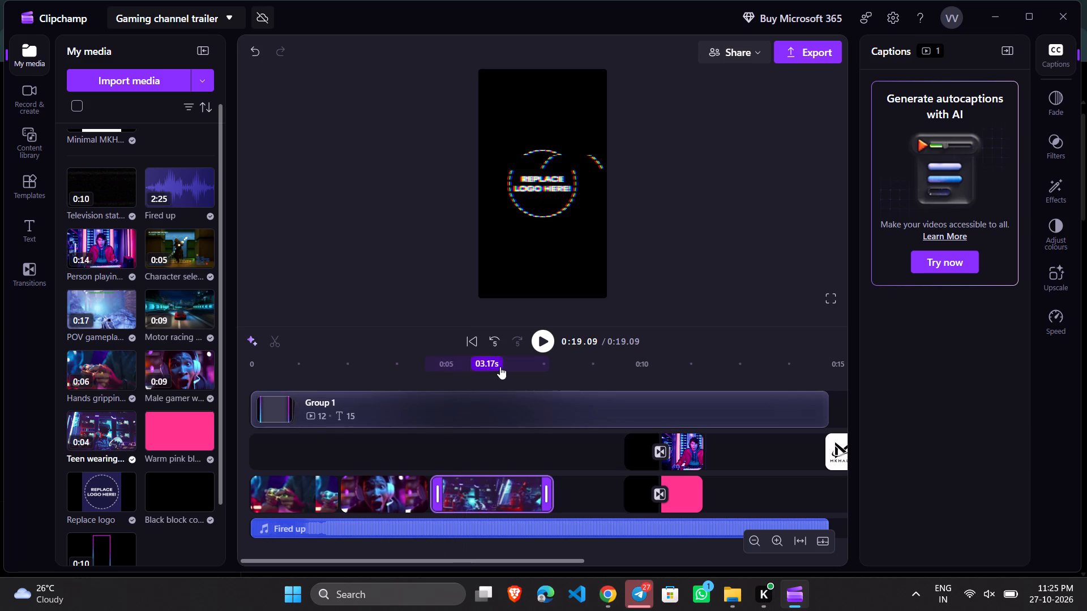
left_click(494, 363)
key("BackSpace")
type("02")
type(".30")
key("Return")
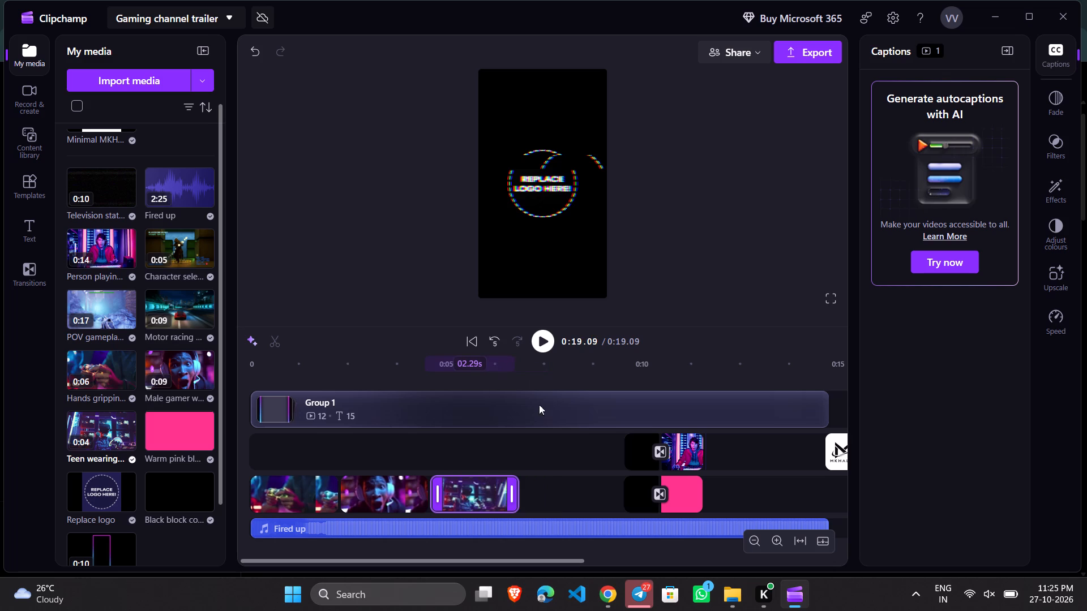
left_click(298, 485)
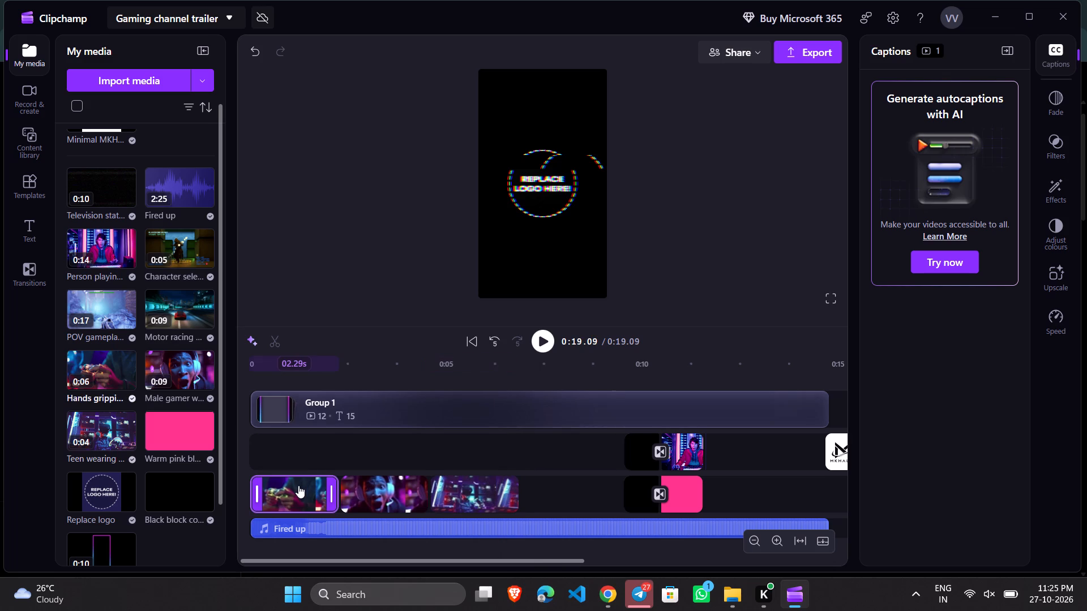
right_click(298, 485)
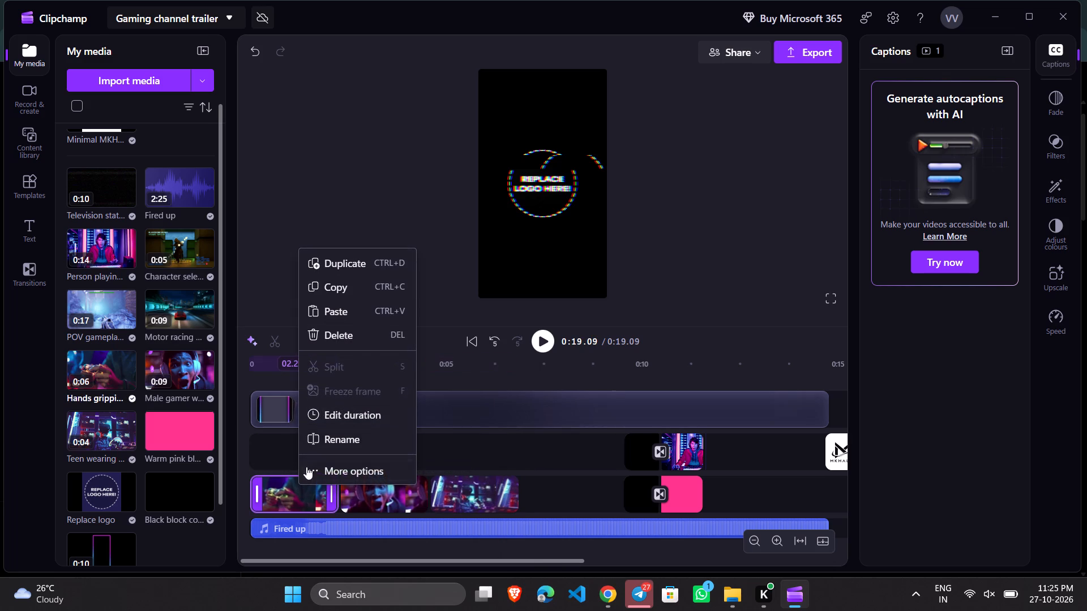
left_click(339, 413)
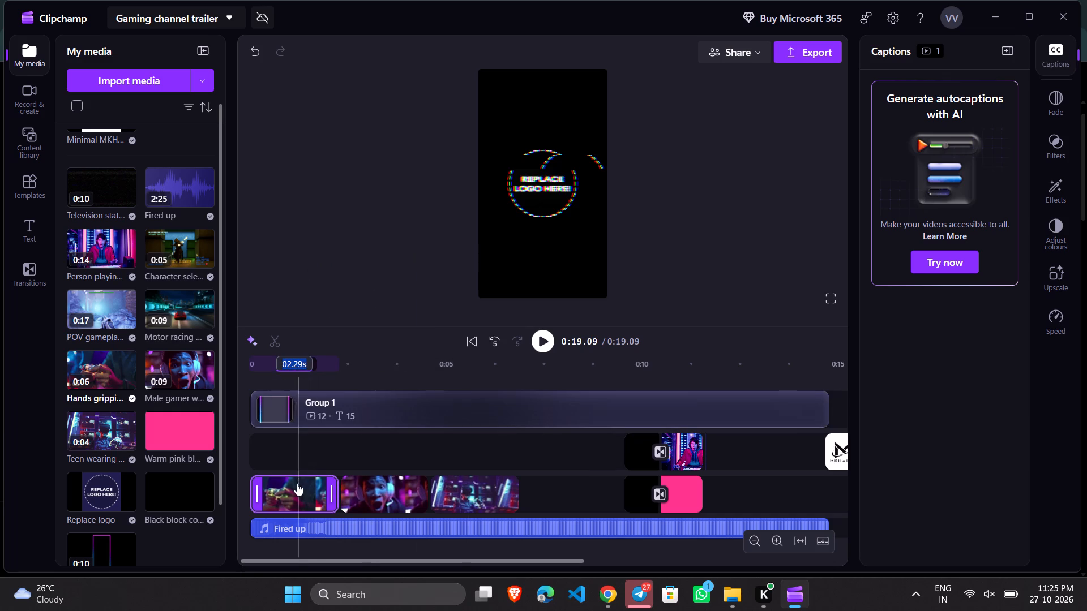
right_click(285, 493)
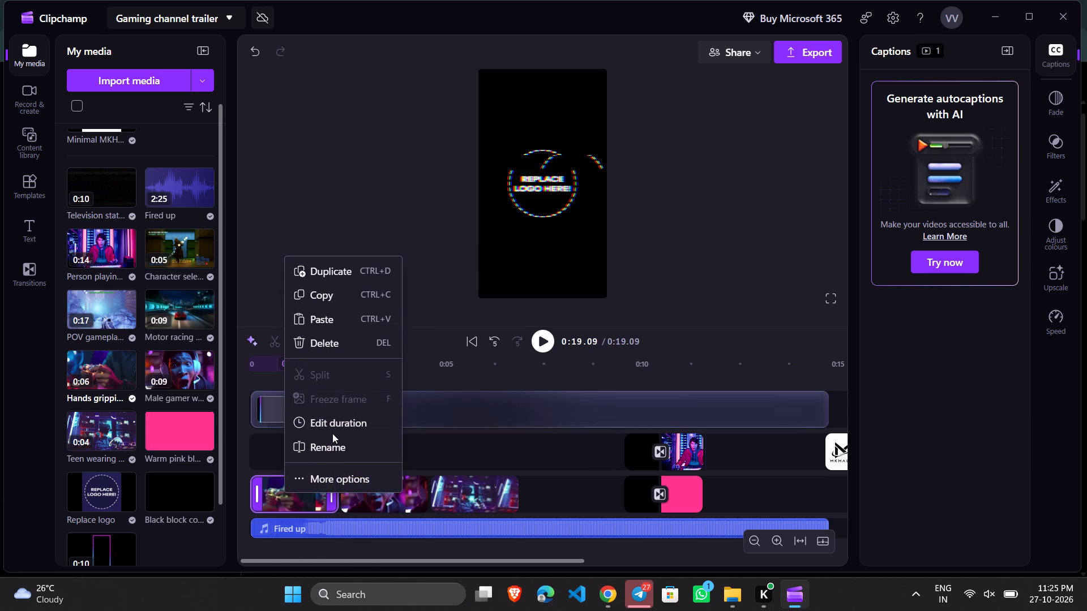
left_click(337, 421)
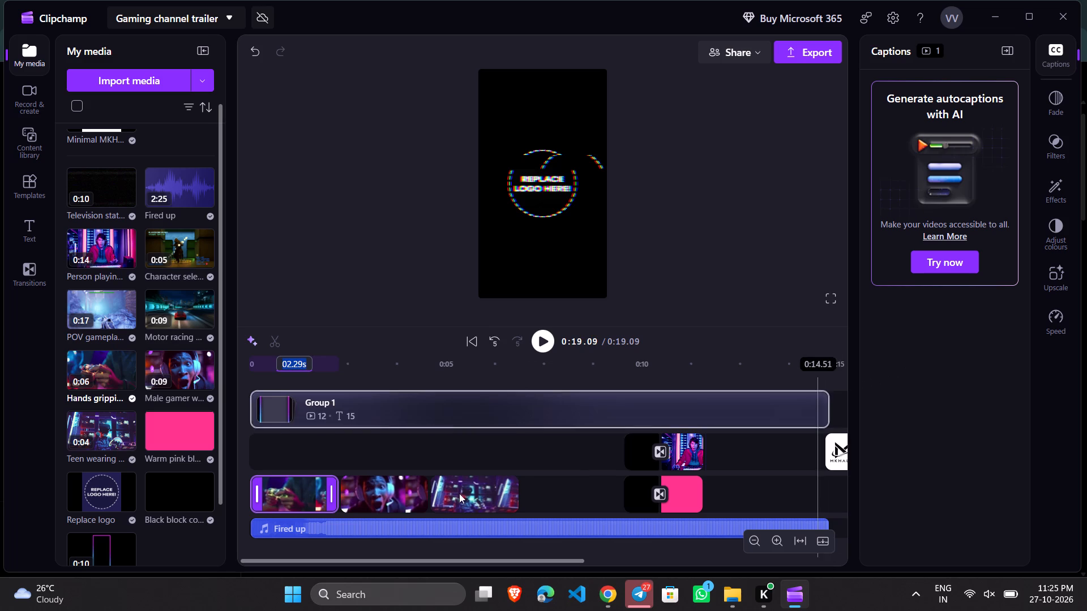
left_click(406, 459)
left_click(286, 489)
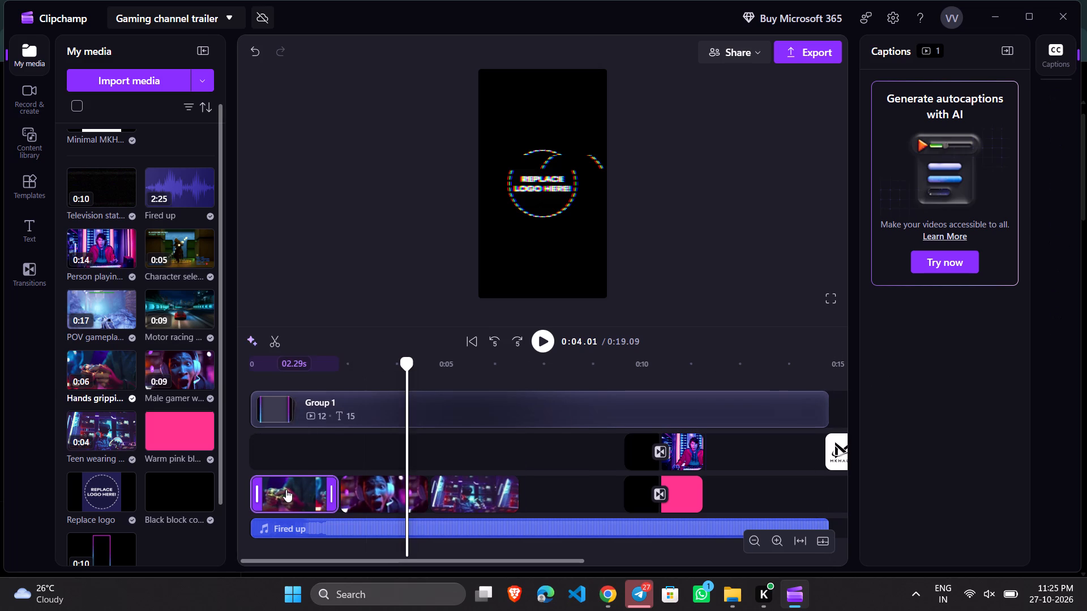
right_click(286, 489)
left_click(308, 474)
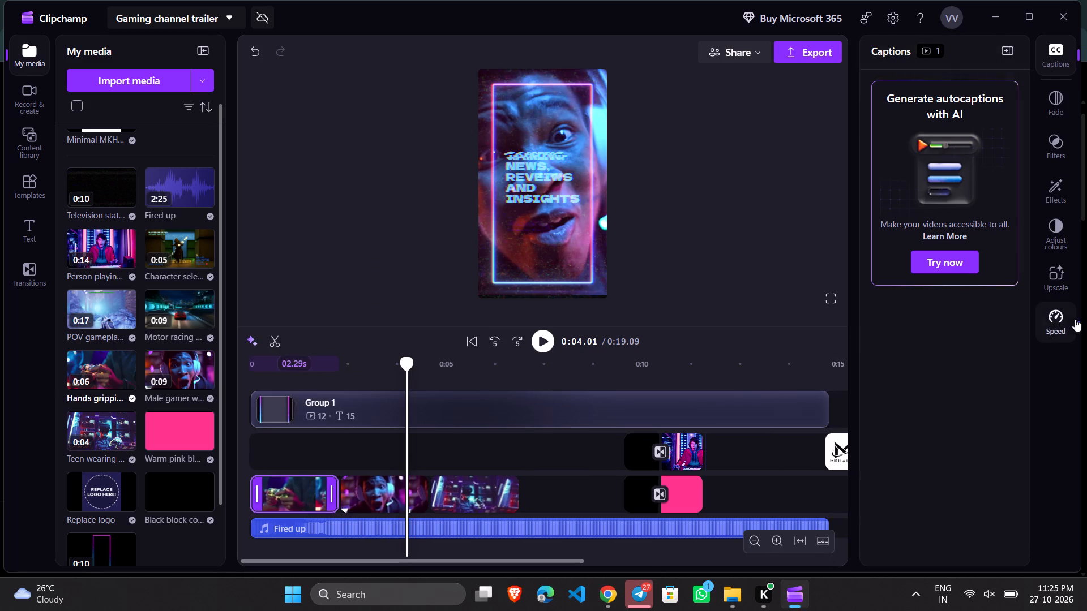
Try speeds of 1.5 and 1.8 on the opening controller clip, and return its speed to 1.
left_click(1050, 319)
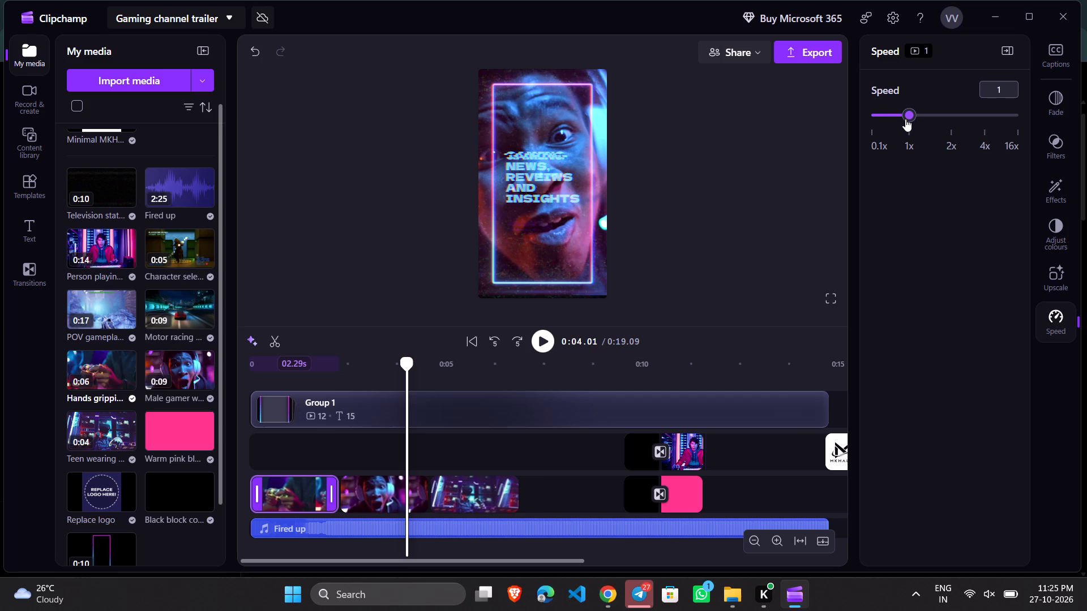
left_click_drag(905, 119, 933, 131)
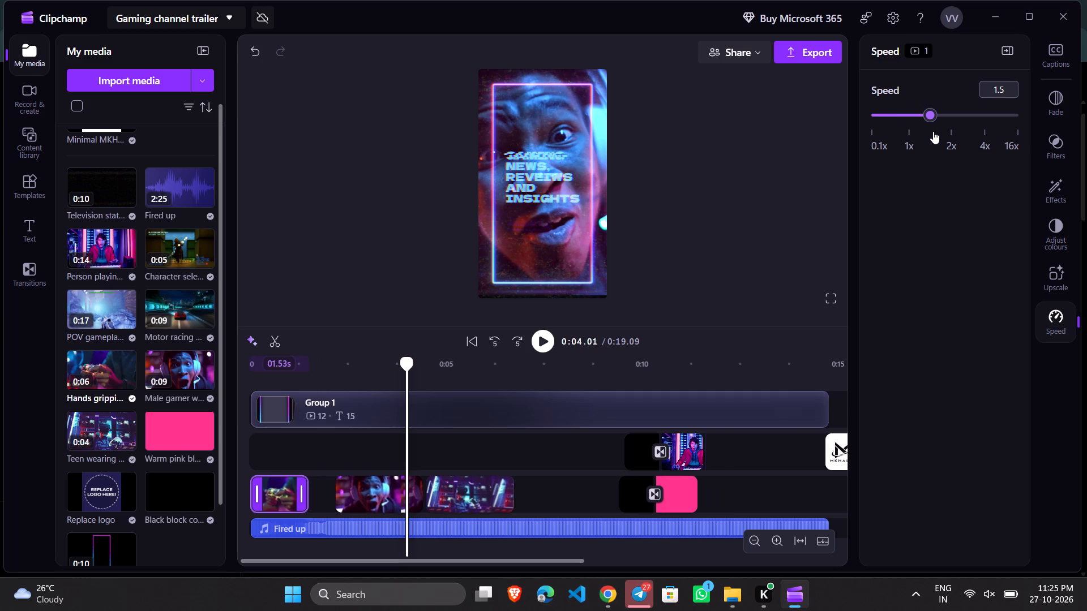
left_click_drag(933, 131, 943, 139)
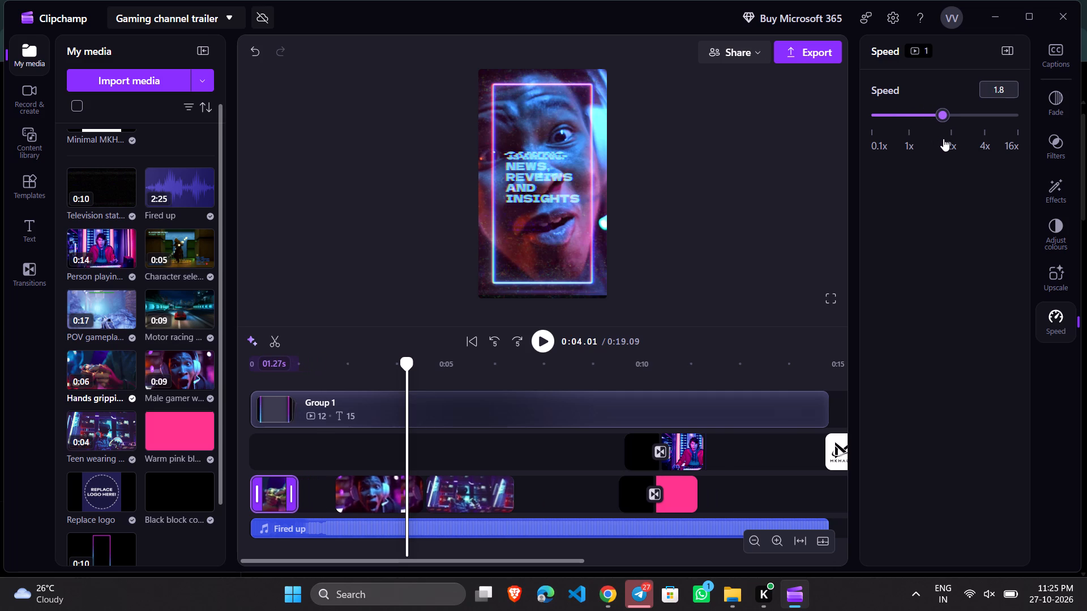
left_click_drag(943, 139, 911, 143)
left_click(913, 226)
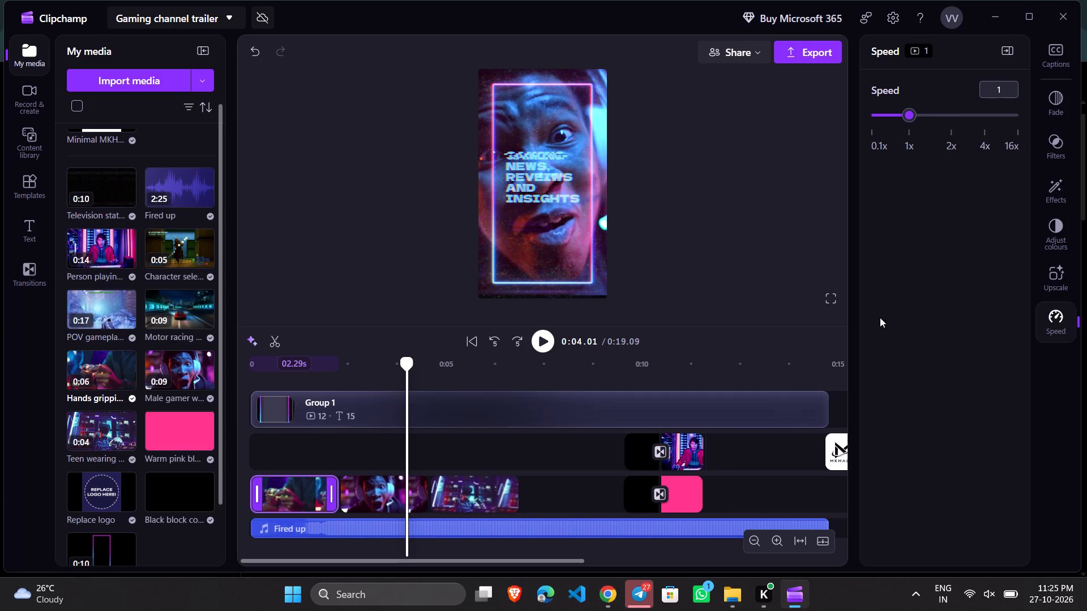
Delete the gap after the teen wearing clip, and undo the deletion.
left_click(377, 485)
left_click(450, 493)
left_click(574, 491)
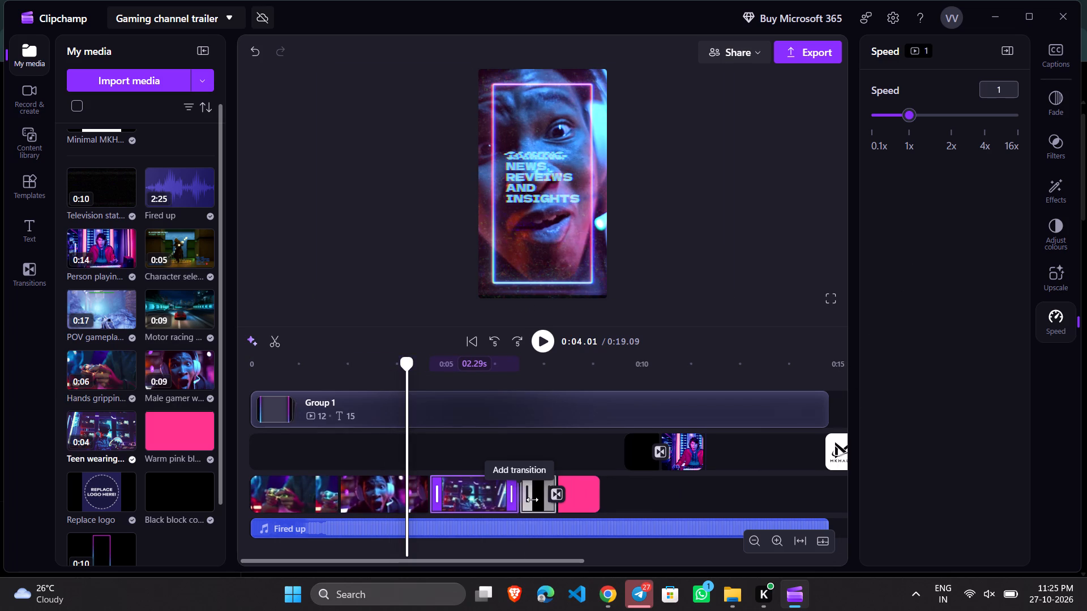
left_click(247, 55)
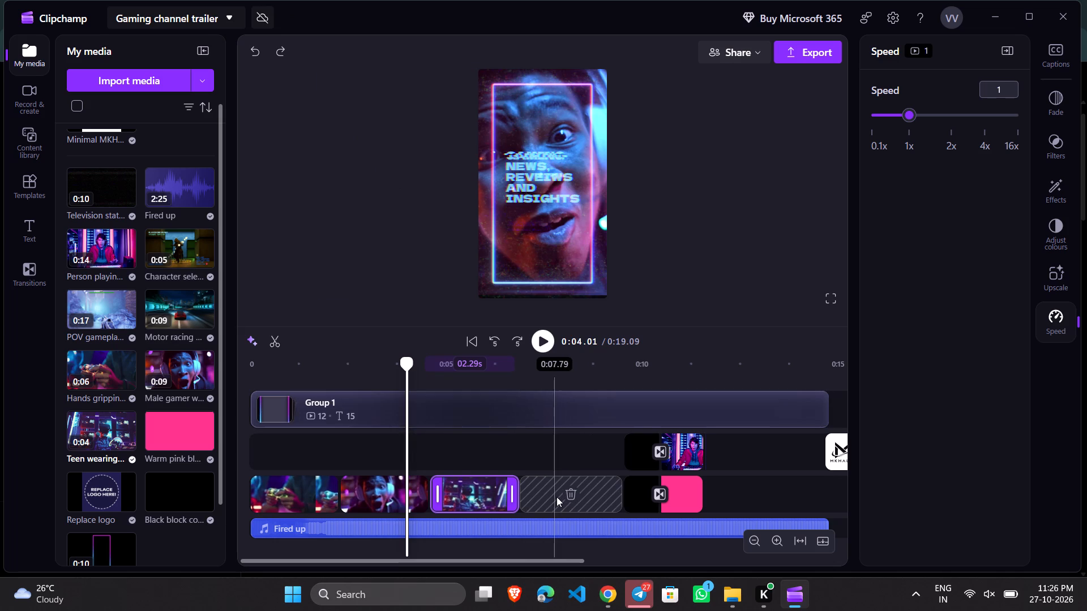
Play back the trailer from the 0:04.01 mark to review the section across the gap after the teen wearing clip.
left_click(540, 344)
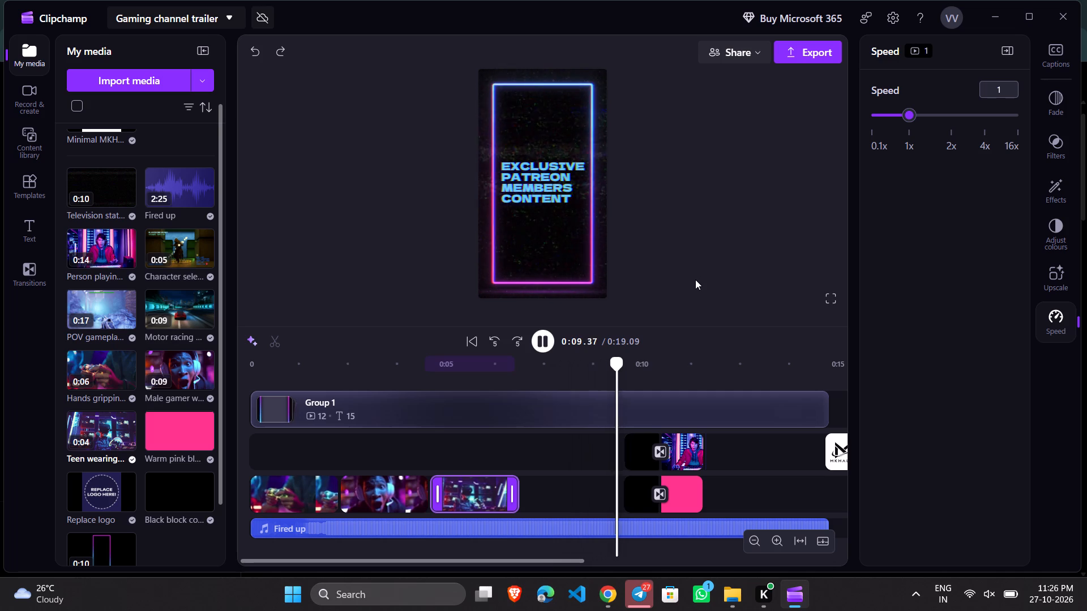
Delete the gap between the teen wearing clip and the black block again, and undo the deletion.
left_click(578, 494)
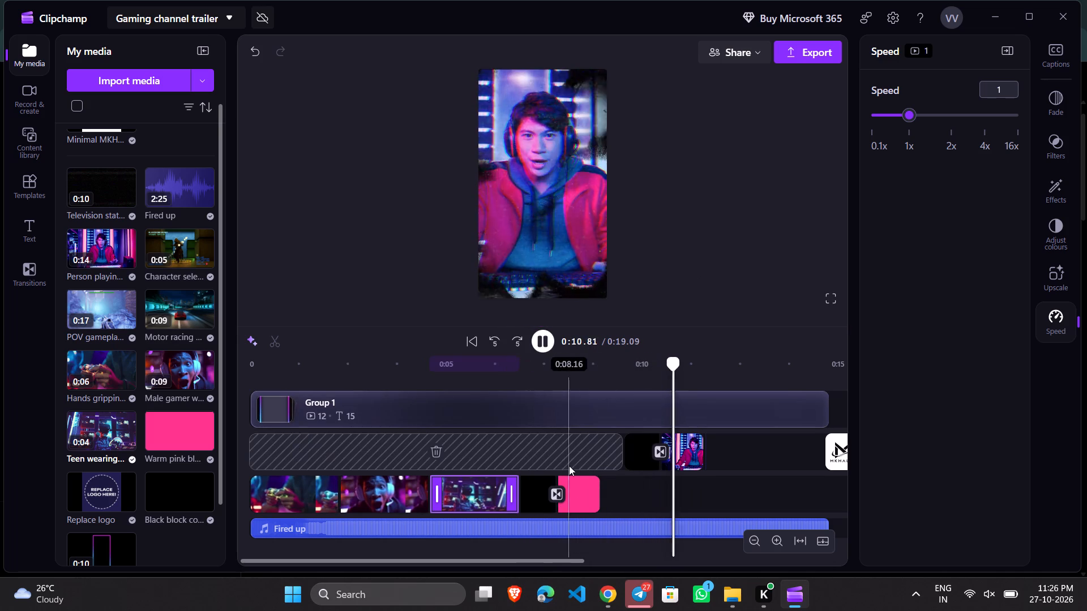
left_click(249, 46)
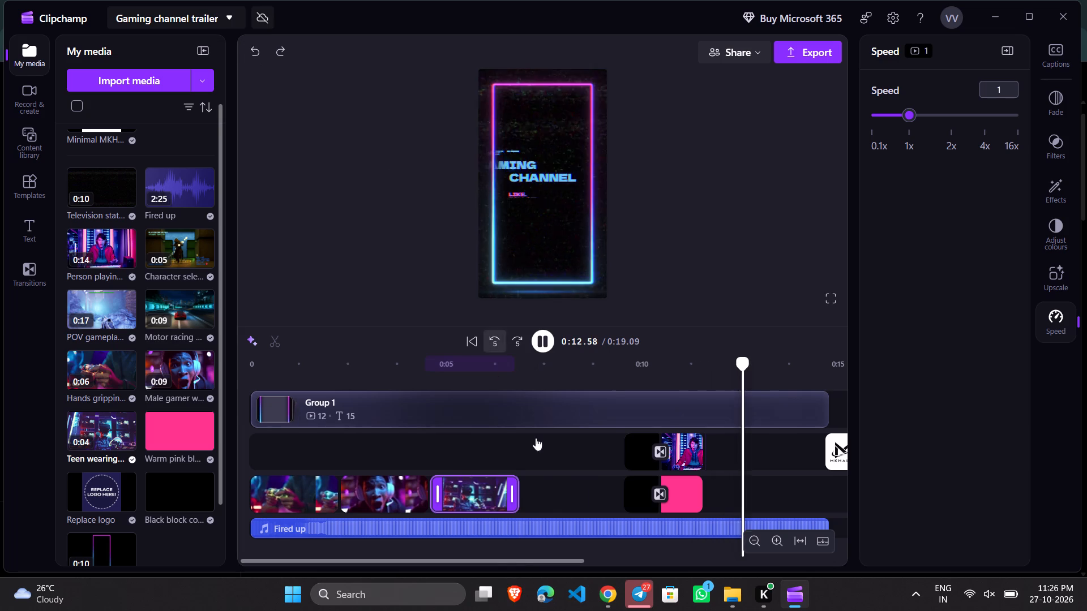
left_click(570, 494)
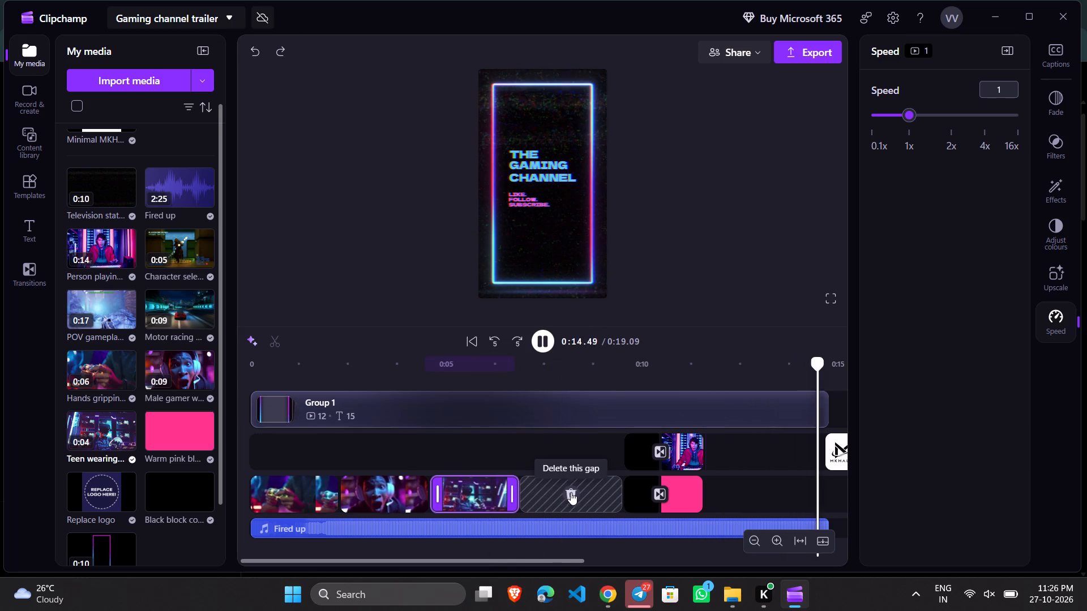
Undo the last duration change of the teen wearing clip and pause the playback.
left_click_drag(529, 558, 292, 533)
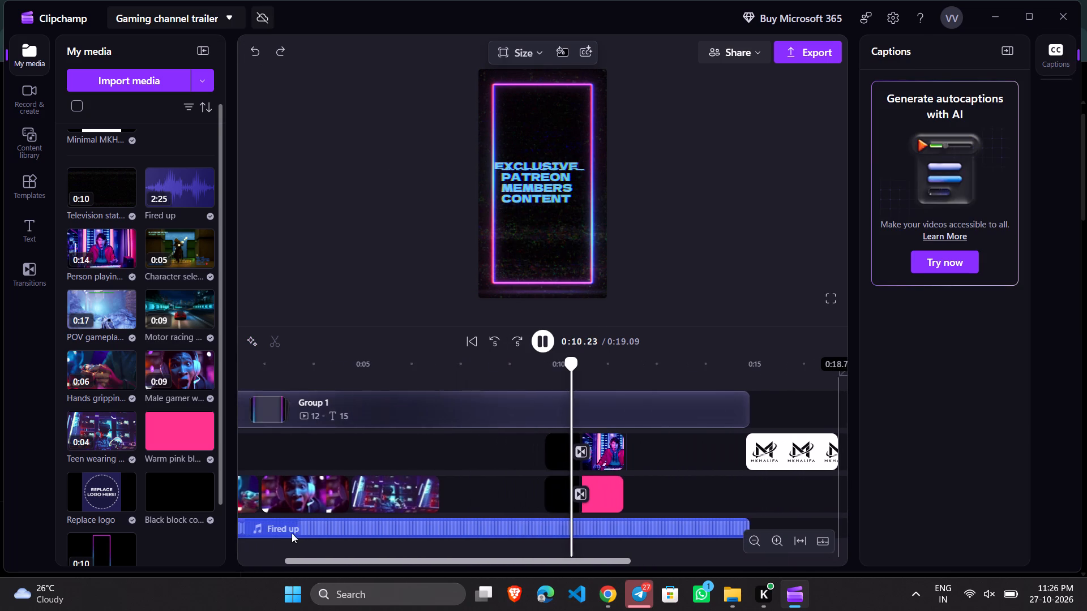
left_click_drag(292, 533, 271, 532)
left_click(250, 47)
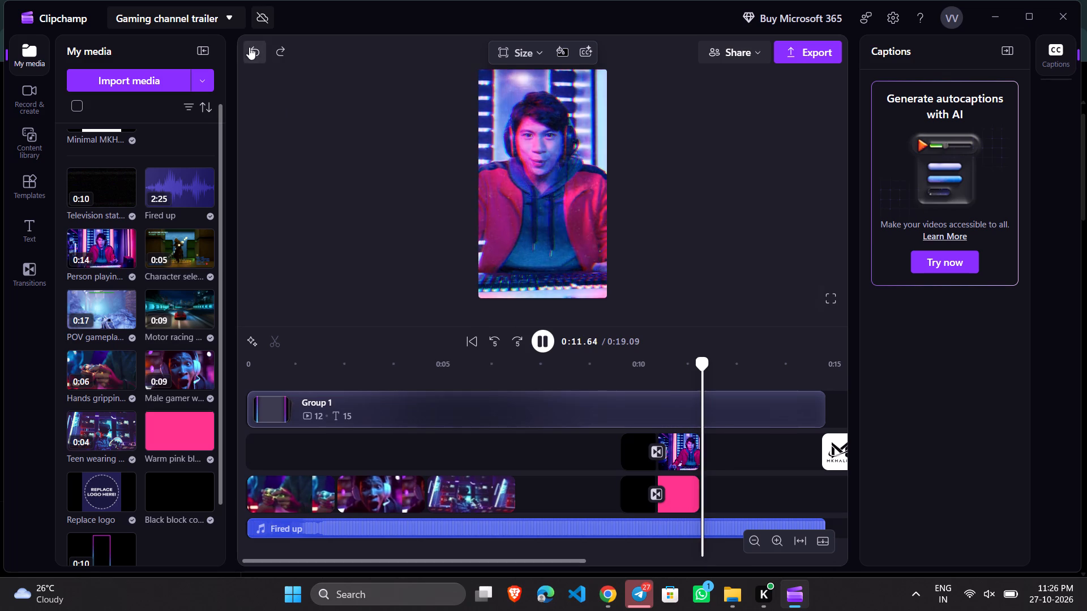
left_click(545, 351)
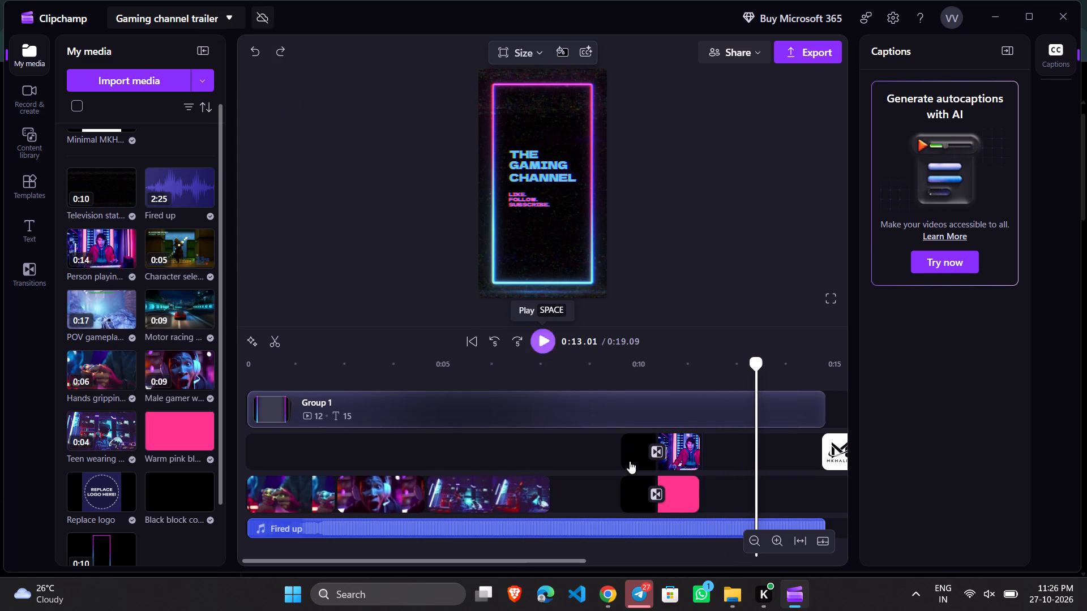
Undo one more timeline edit, and redo the edits through the shortening of the teen wearing clip.
left_click(252, 46)
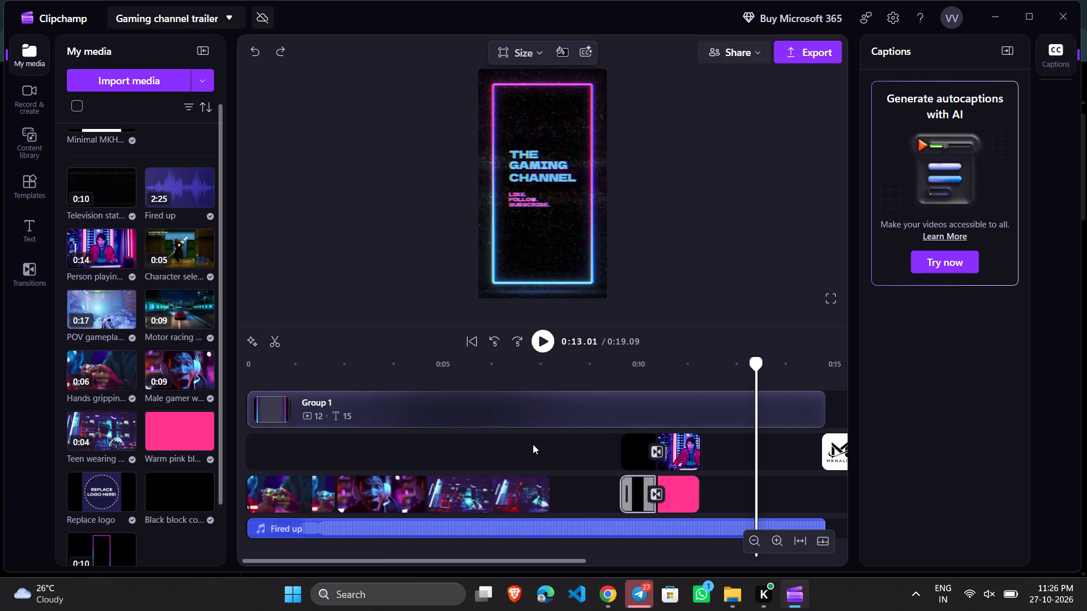
left_click(258, 51)
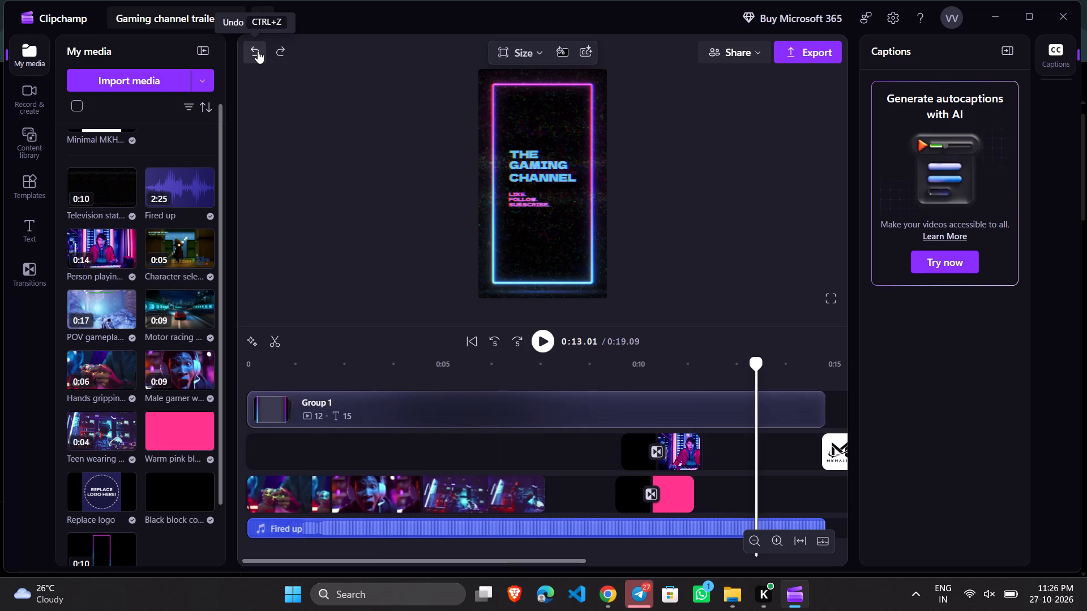
left_click(280, 57)
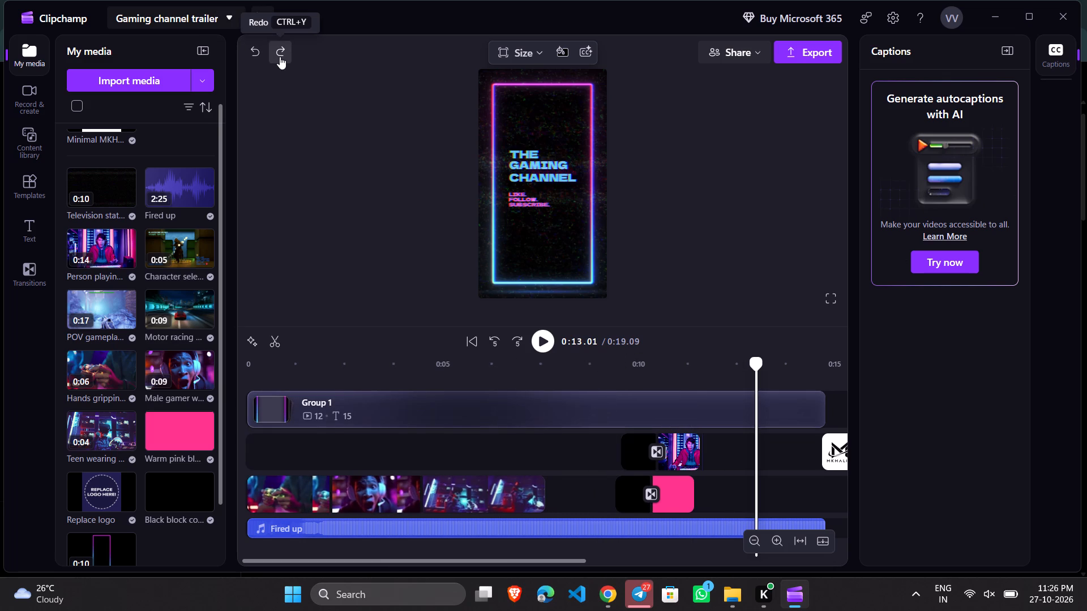
left_click(280, 57)
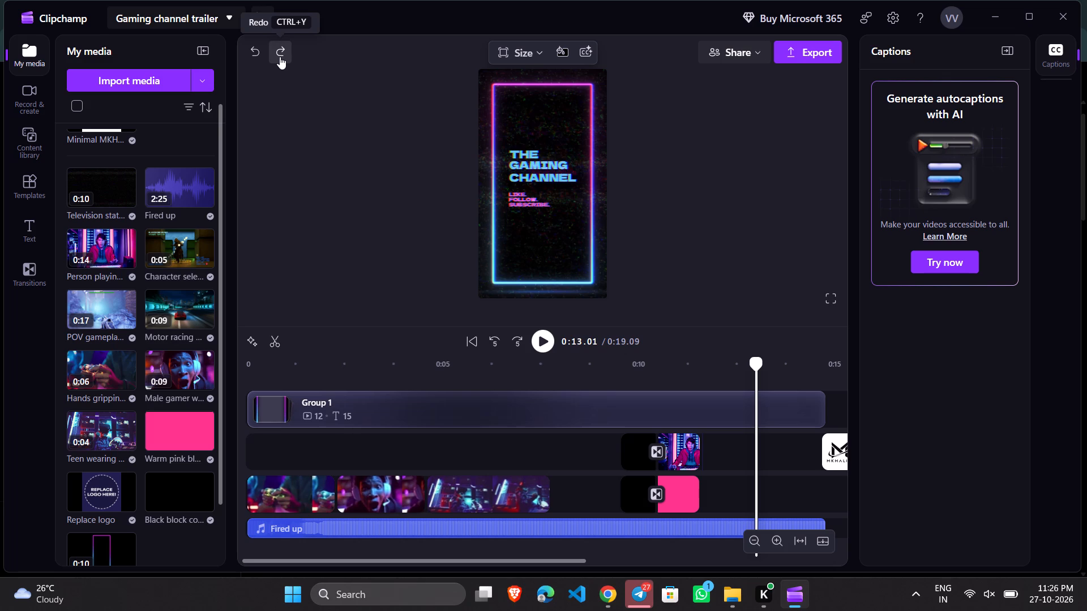
left_click(280, 57)
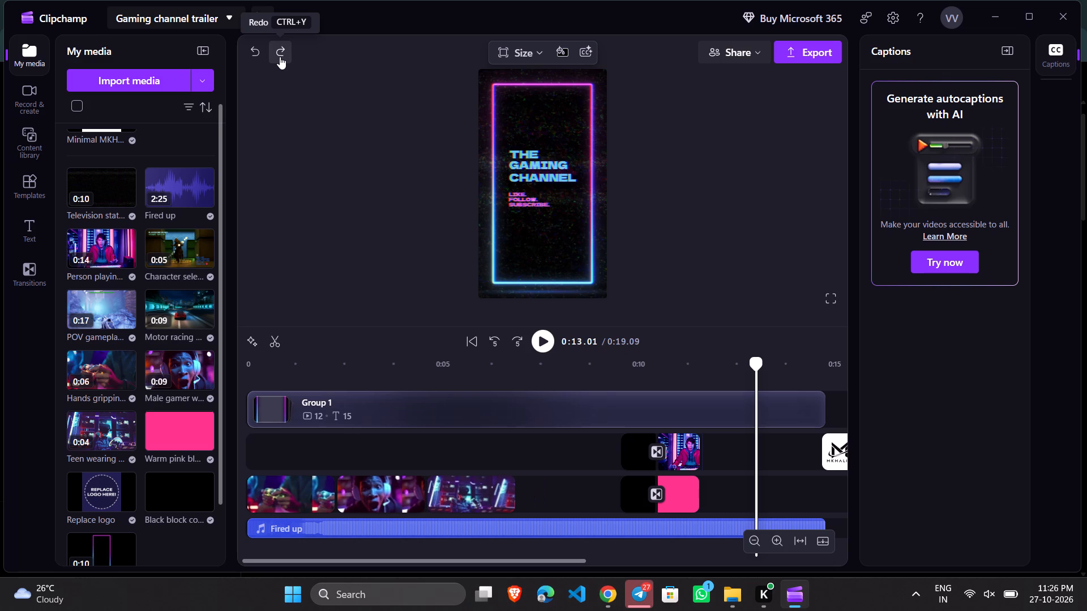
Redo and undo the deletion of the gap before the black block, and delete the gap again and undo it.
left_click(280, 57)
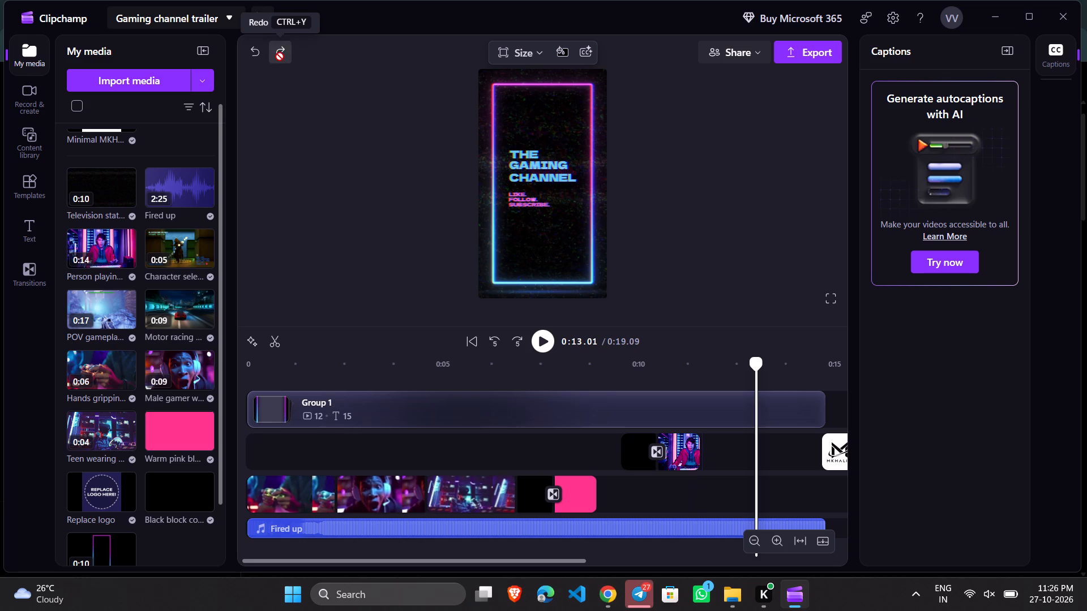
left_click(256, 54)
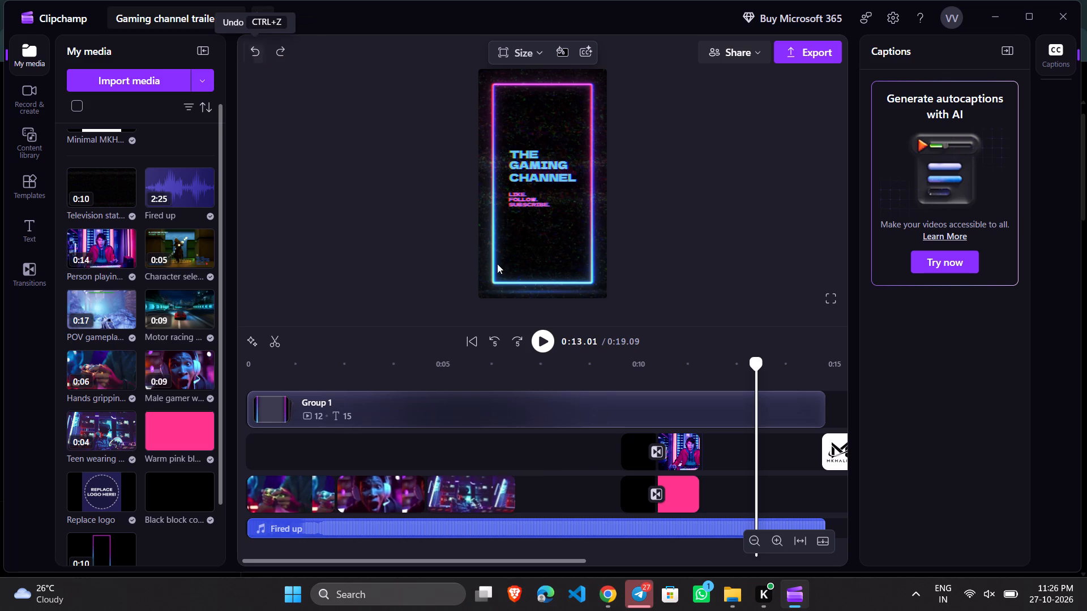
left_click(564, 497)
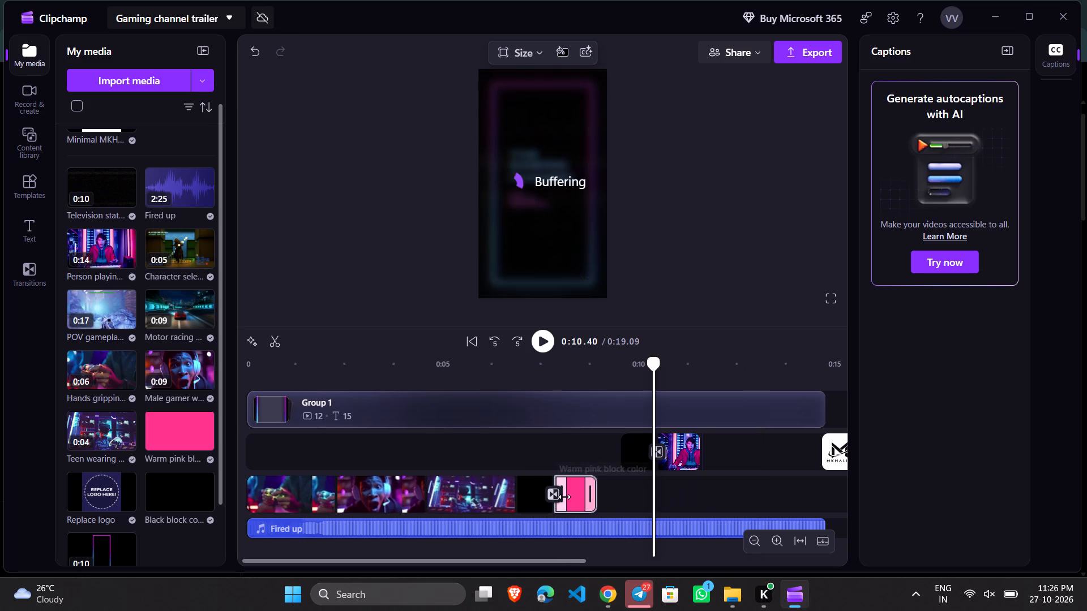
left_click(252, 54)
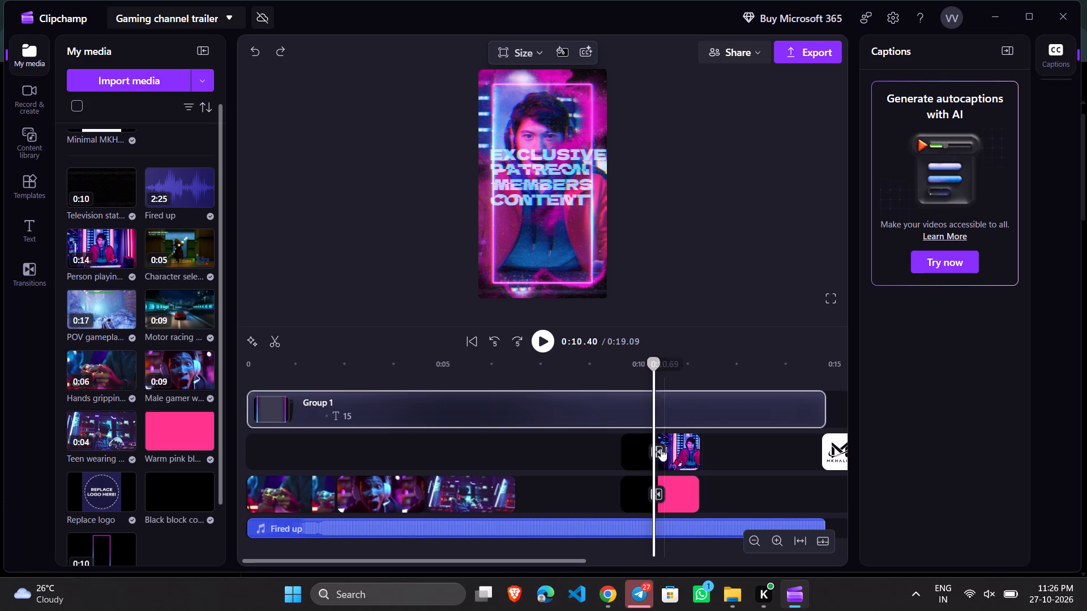
Play back the trailer's opening from the start and pause at 0:04.27 on the gaming news title.
left_click_drag(652, 361, 273, 367)
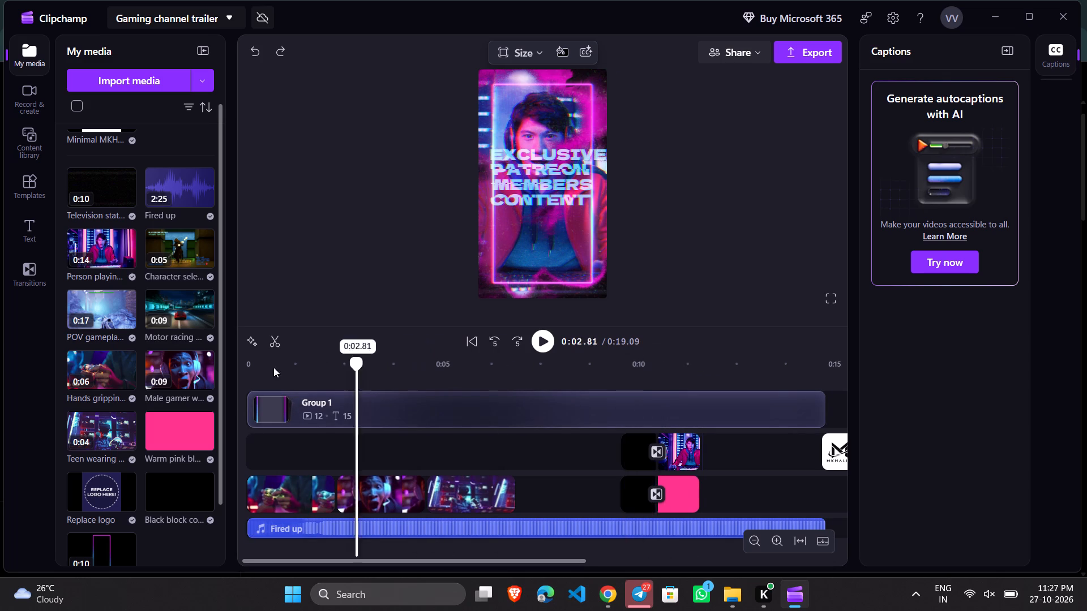
left_click_drag(273, 367, 240, 373)
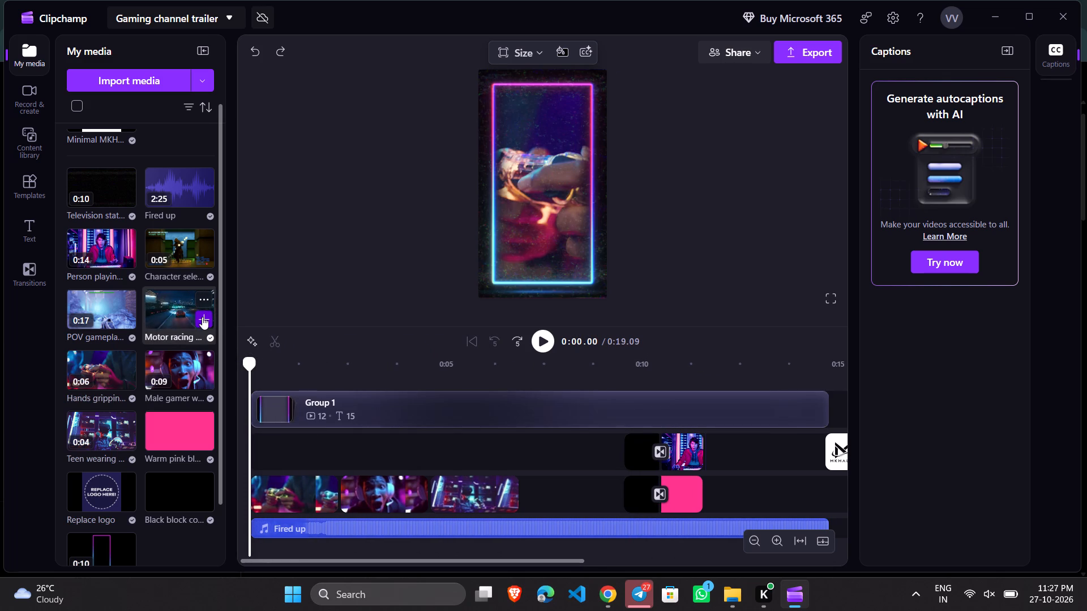
scroll(469, 462, "down", 2)
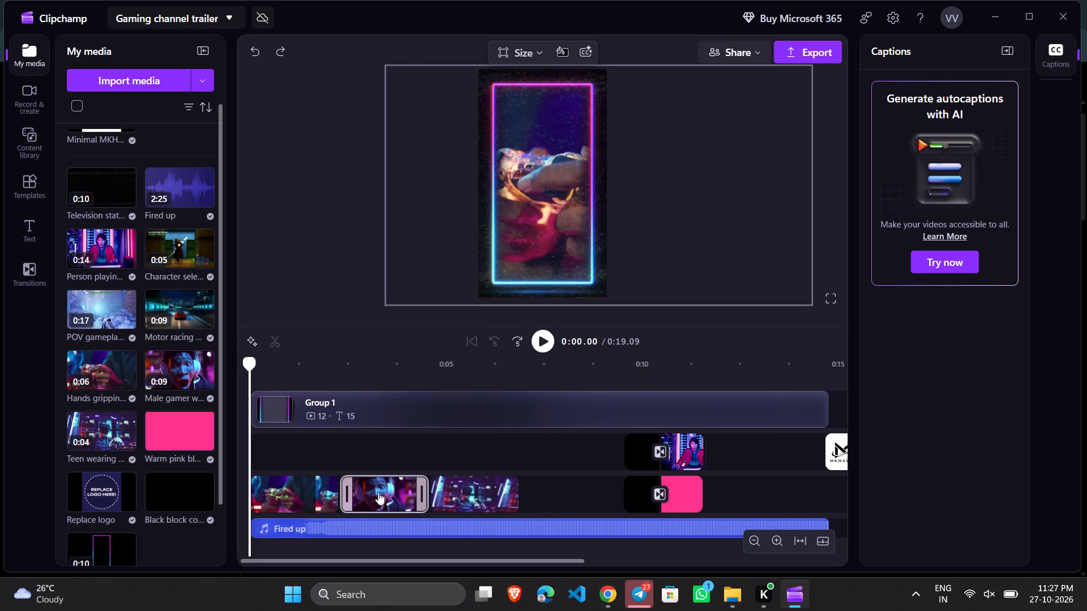
left_click(318, 420)
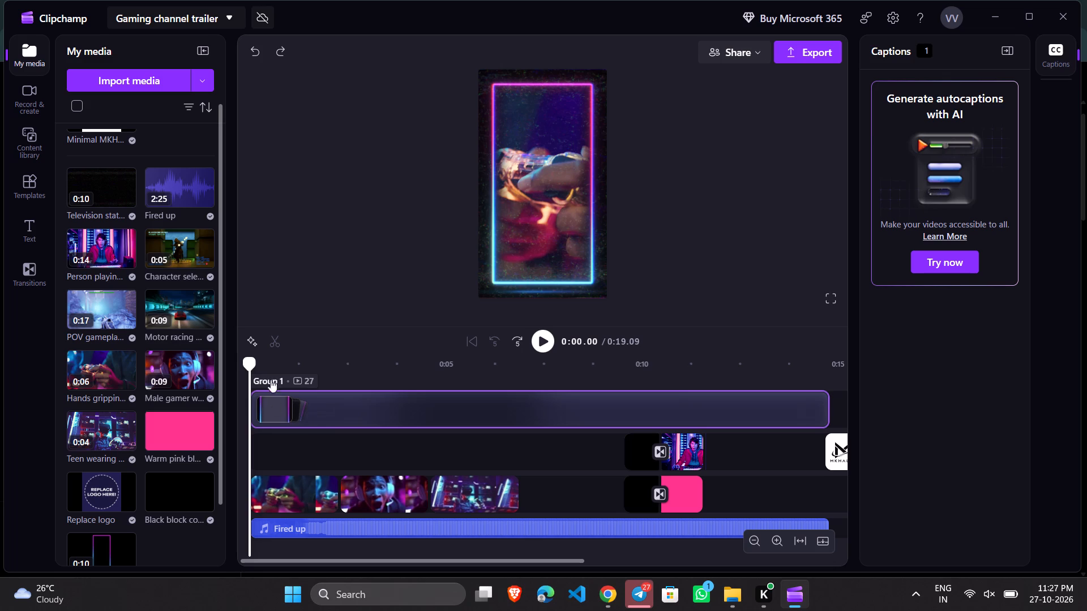
scroll(151, 358, "down", 3)
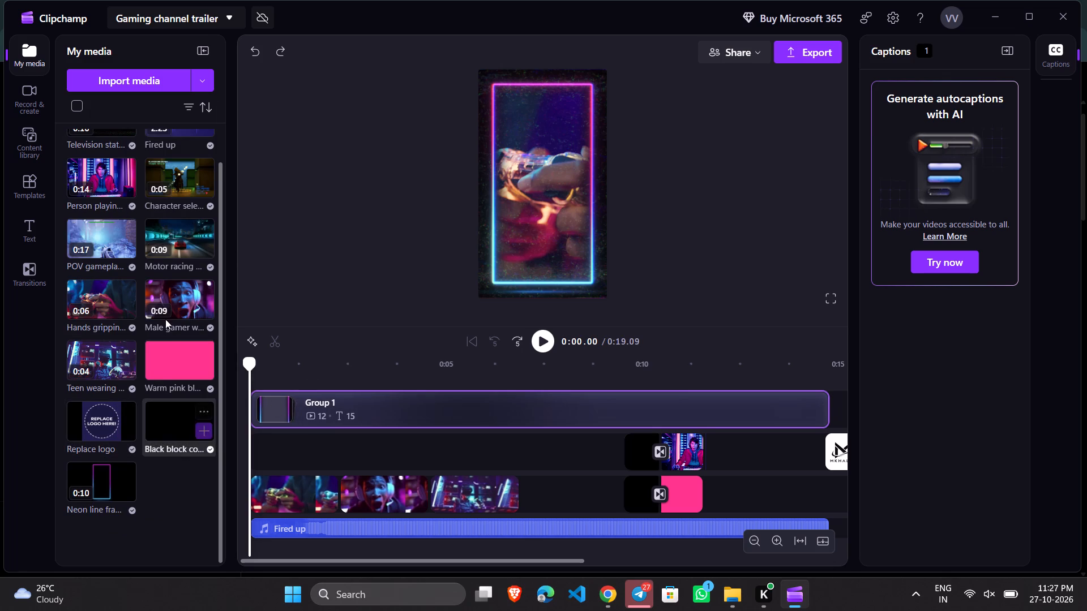
left_click(543, 346)
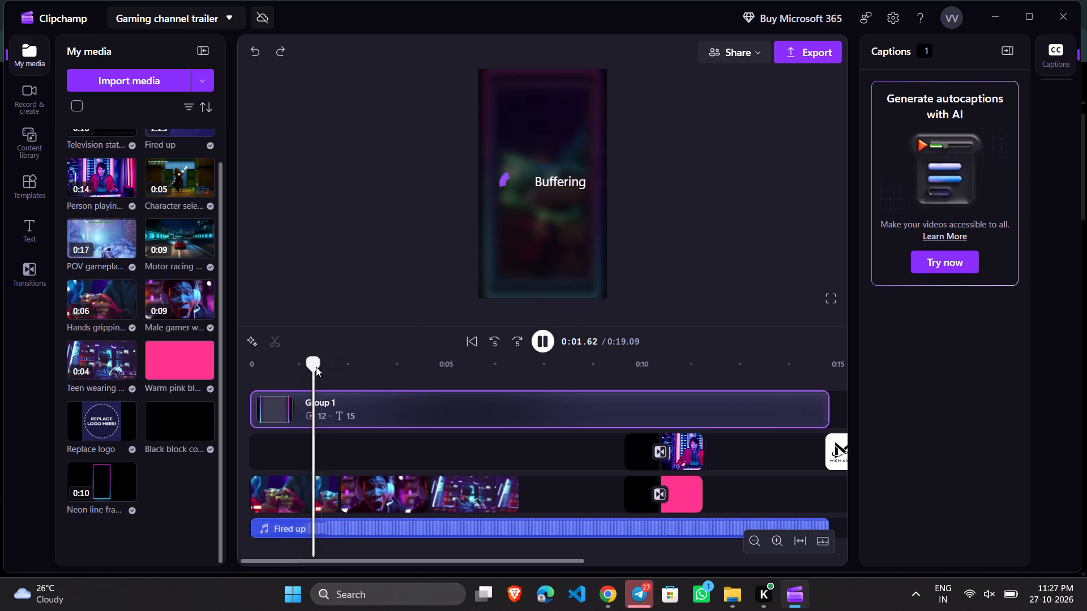
left_click_drag(315, 367, 373, 378)
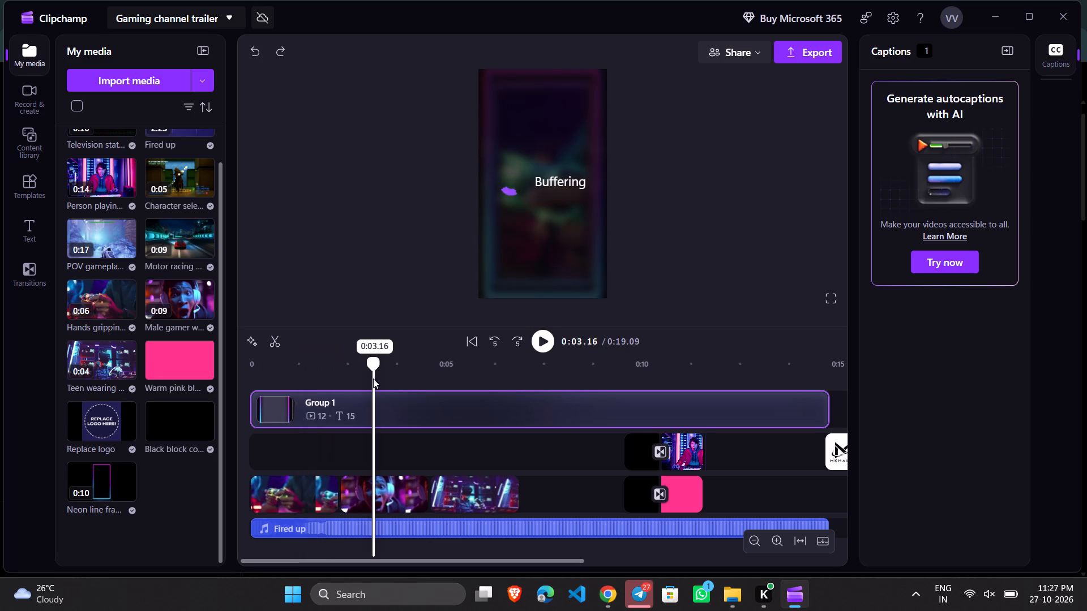
left_click_drag(373, 378, 346, 375)
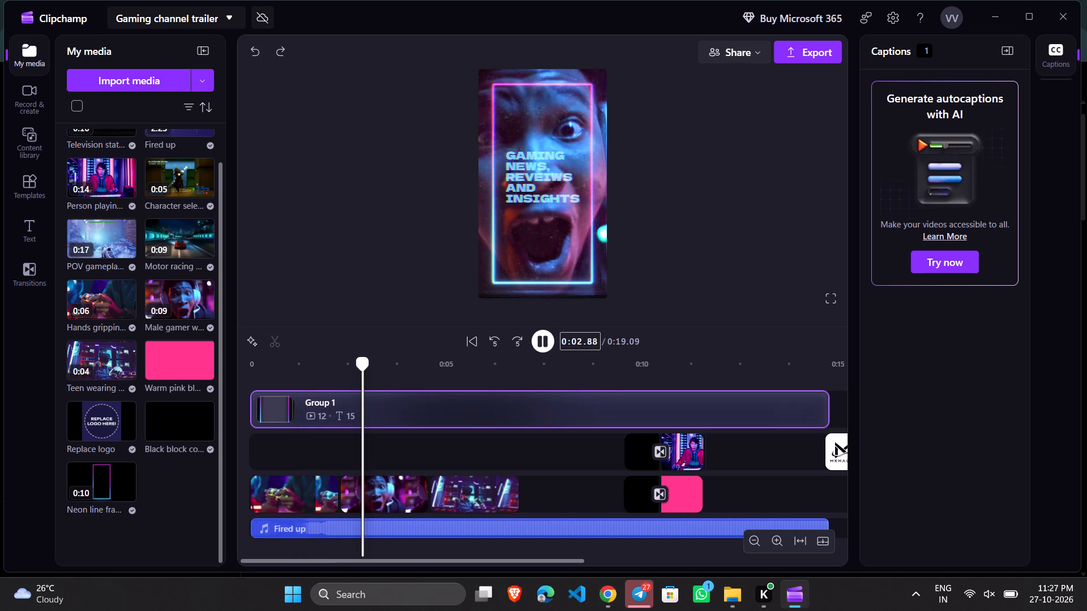
left_click(539, 337)
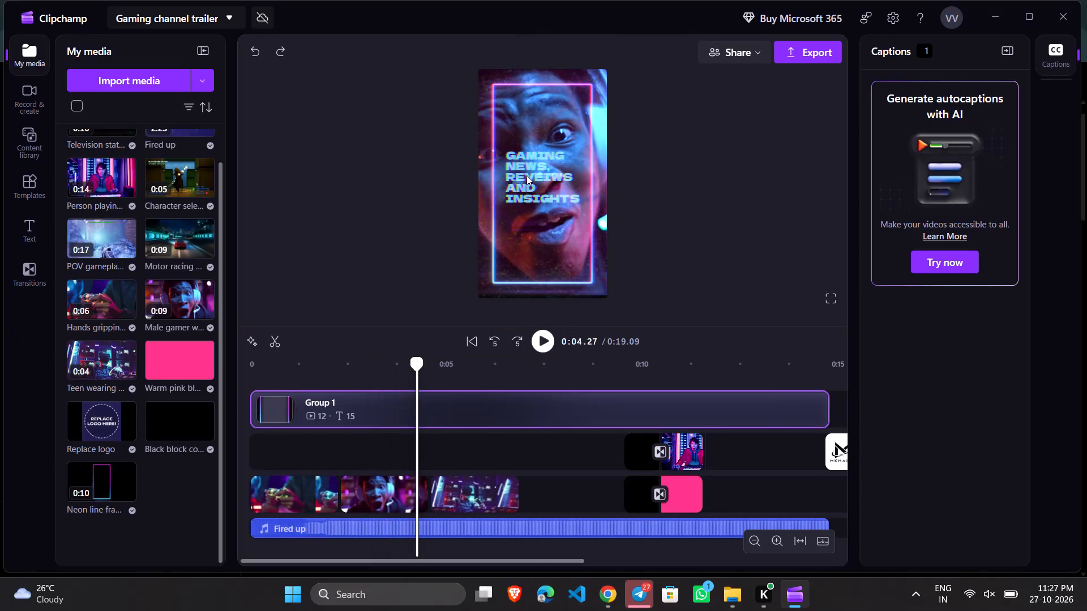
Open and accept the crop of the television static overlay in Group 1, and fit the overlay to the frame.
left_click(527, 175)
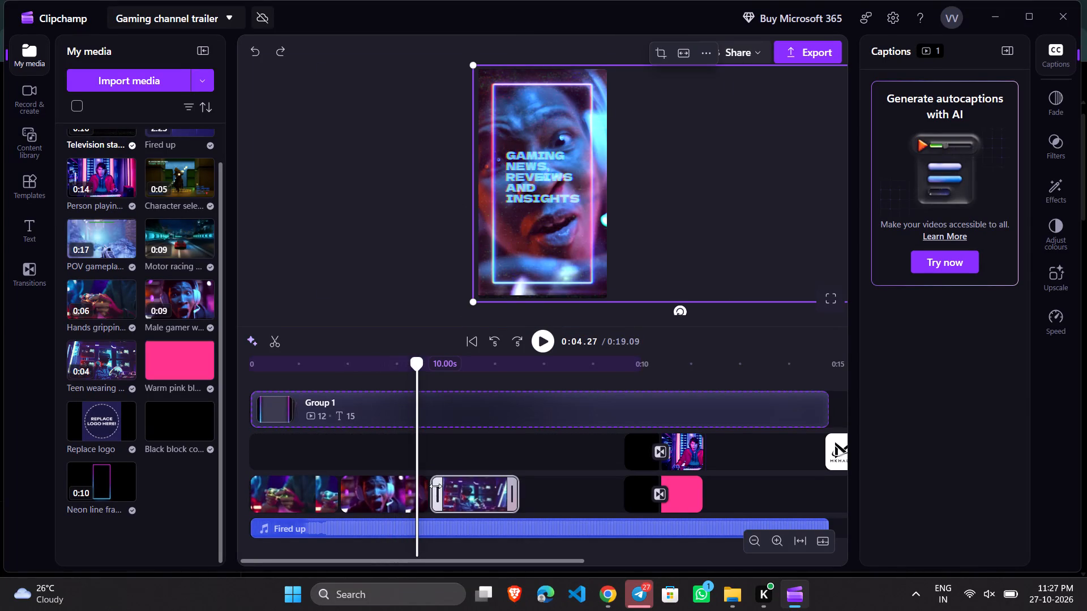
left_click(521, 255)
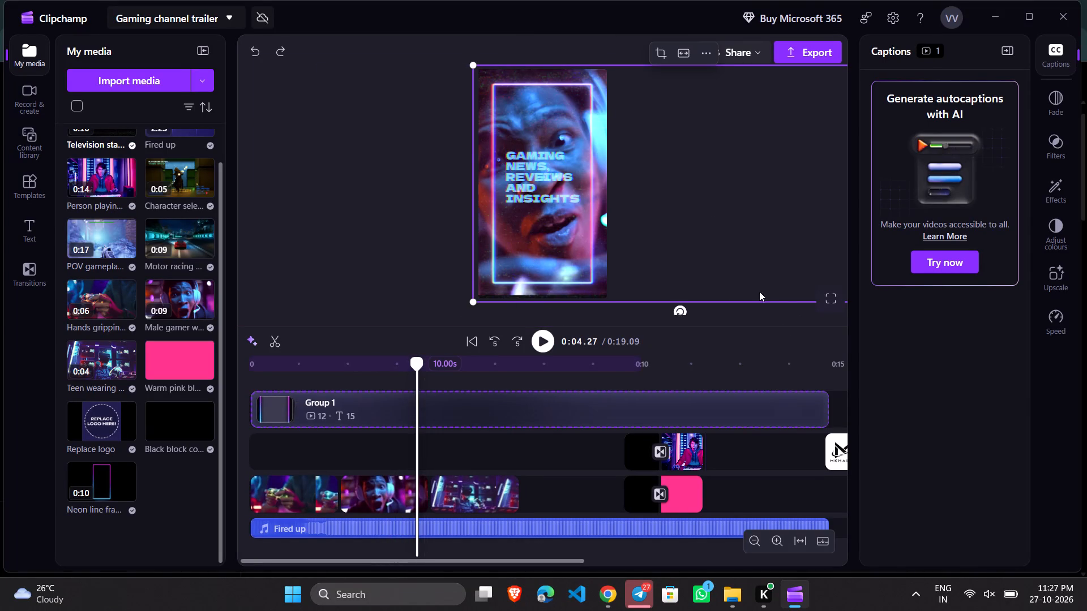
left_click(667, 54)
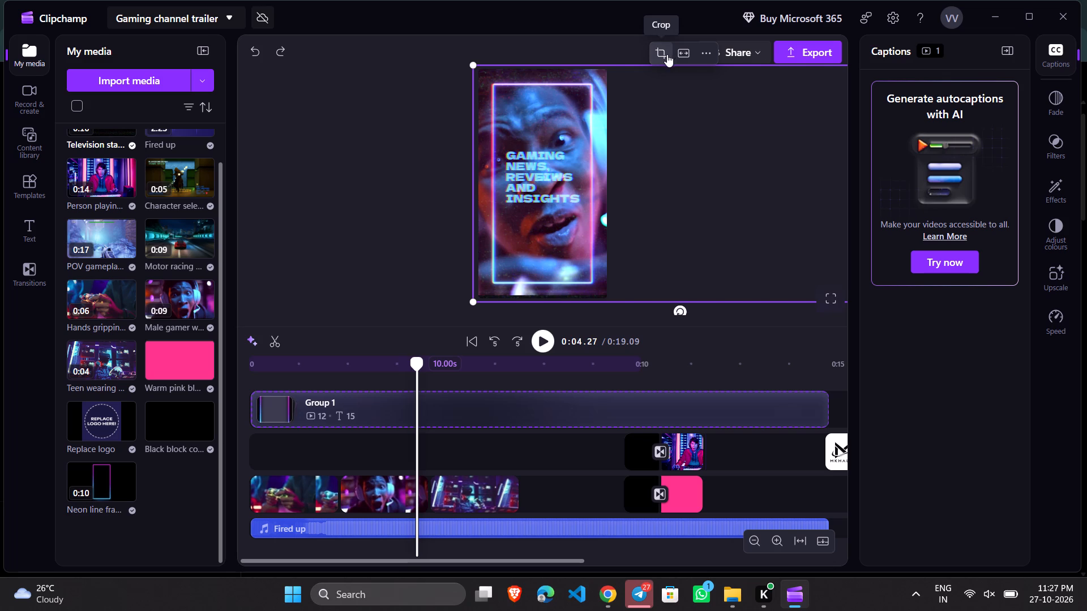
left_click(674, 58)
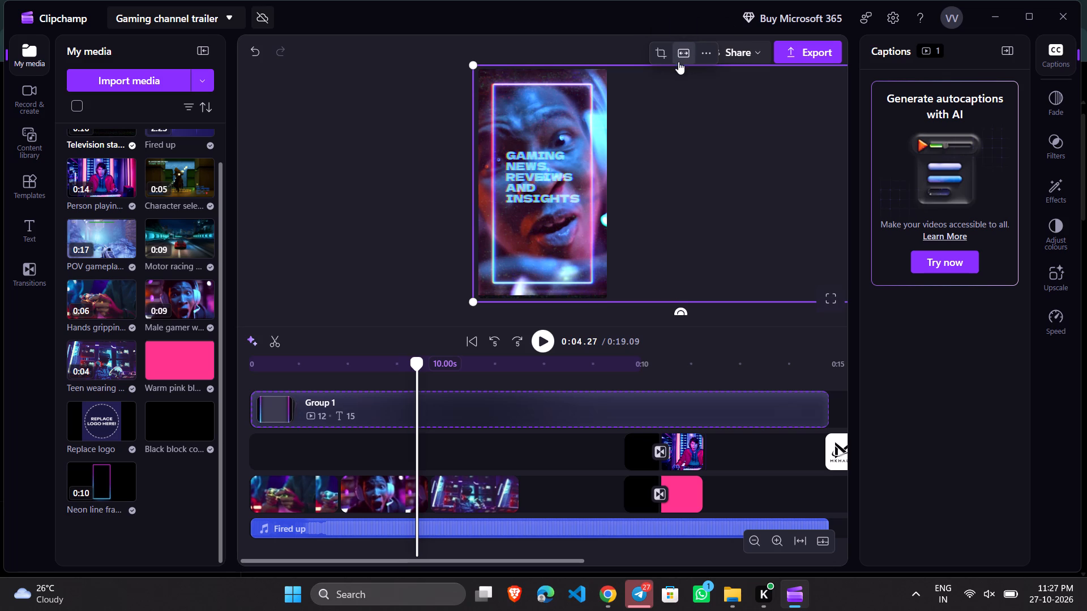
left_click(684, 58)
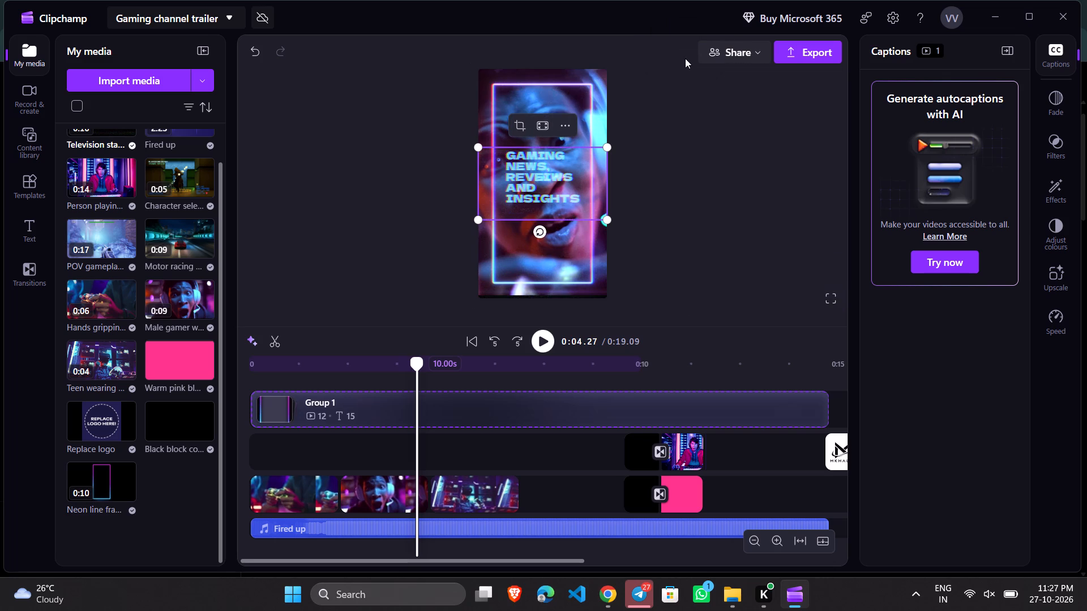
Delete the television static overlay covering the gaming news title from Group 1.
left_click(555, 189)
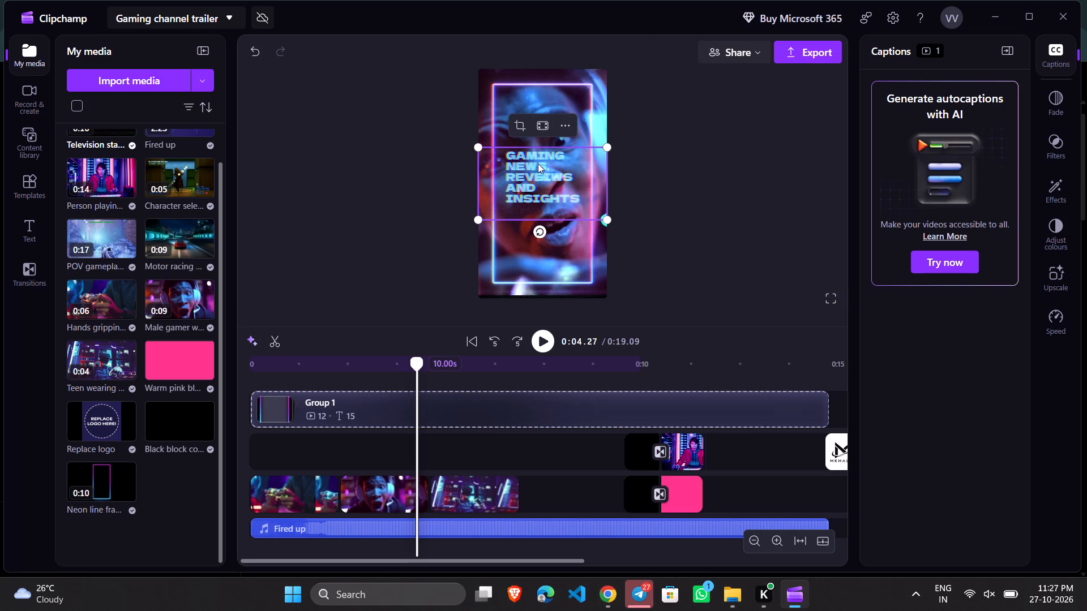
double_click(536, 166)
left_click(688, 216)
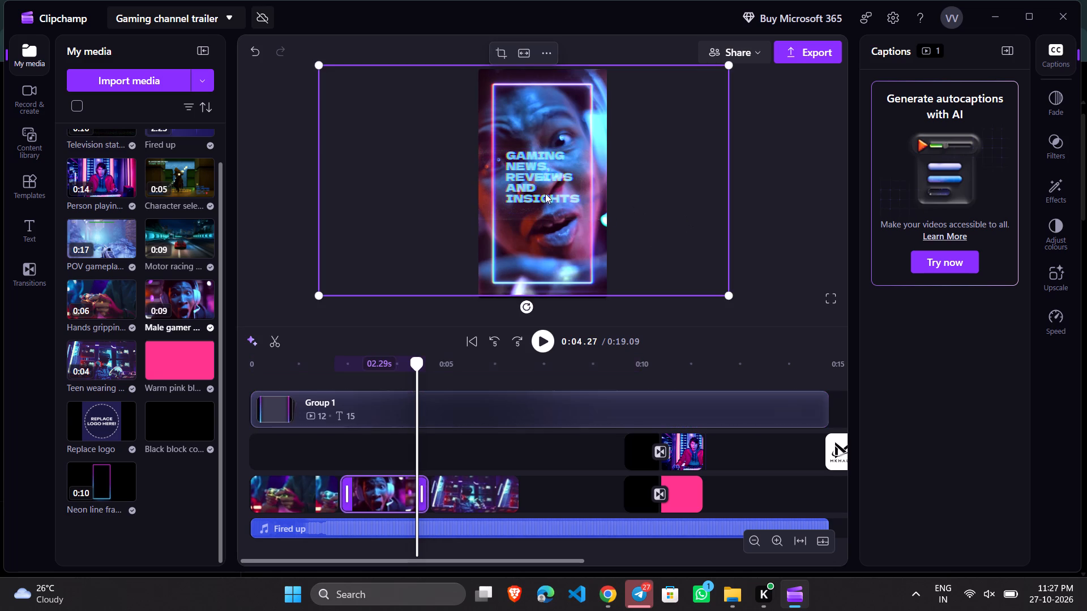
left_click(540, 189)
left_click(539, 183)
double_click(556, 178)
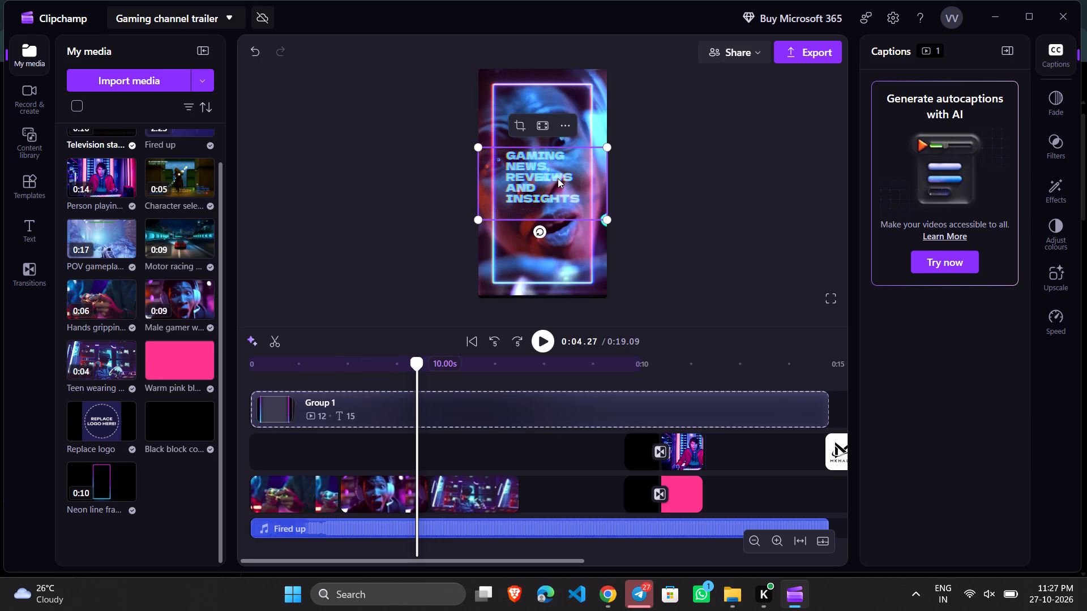
key("BackSpace")
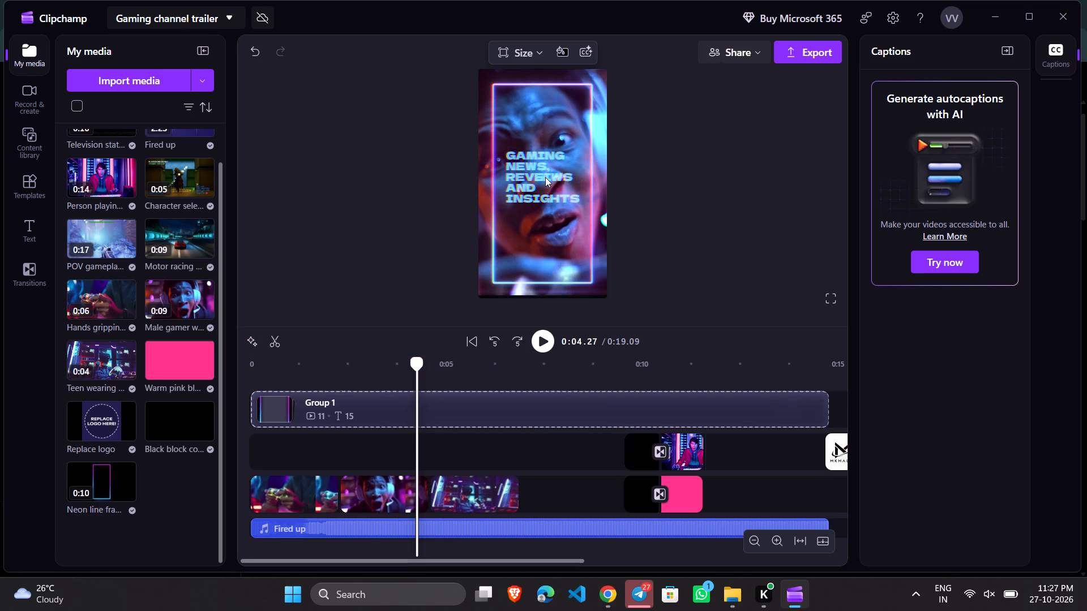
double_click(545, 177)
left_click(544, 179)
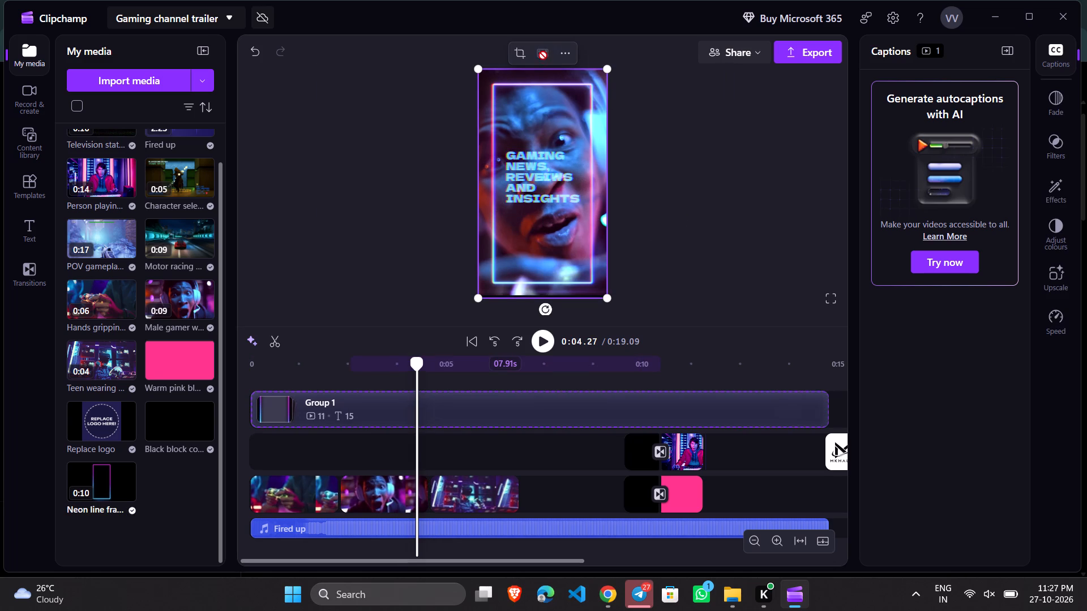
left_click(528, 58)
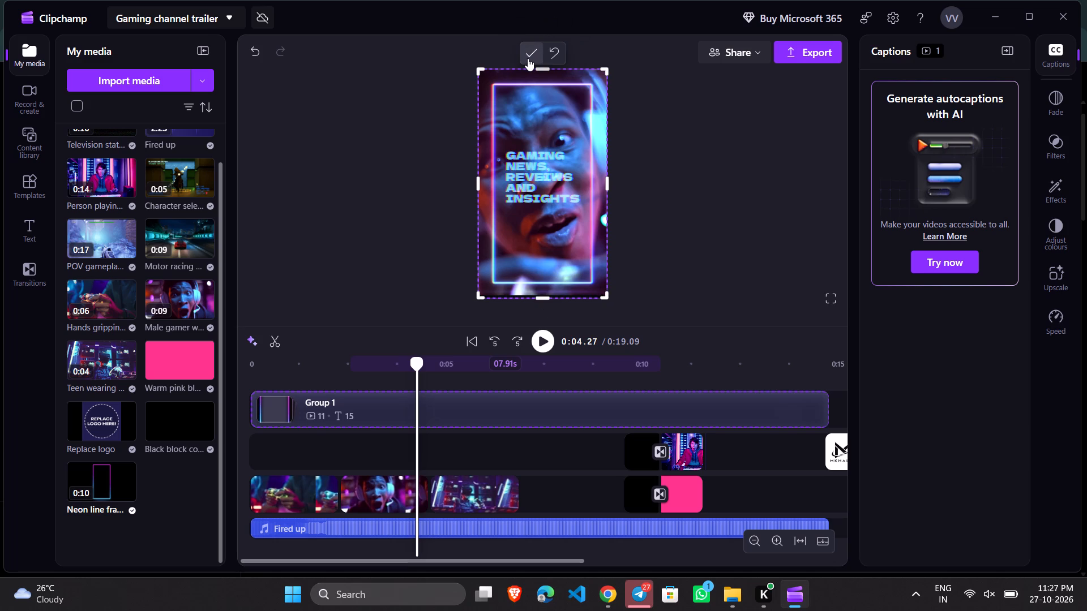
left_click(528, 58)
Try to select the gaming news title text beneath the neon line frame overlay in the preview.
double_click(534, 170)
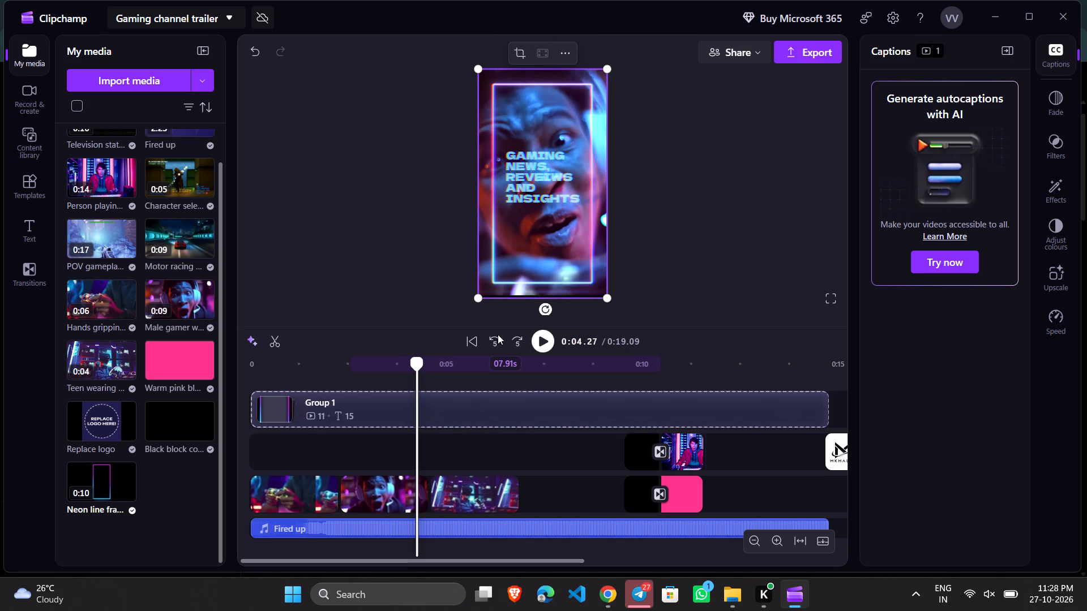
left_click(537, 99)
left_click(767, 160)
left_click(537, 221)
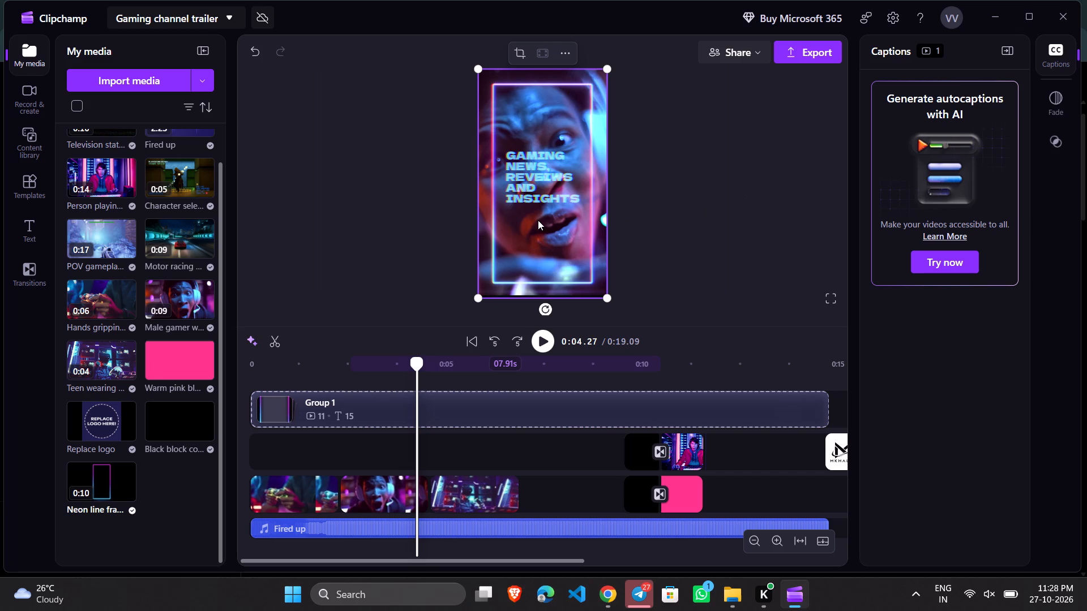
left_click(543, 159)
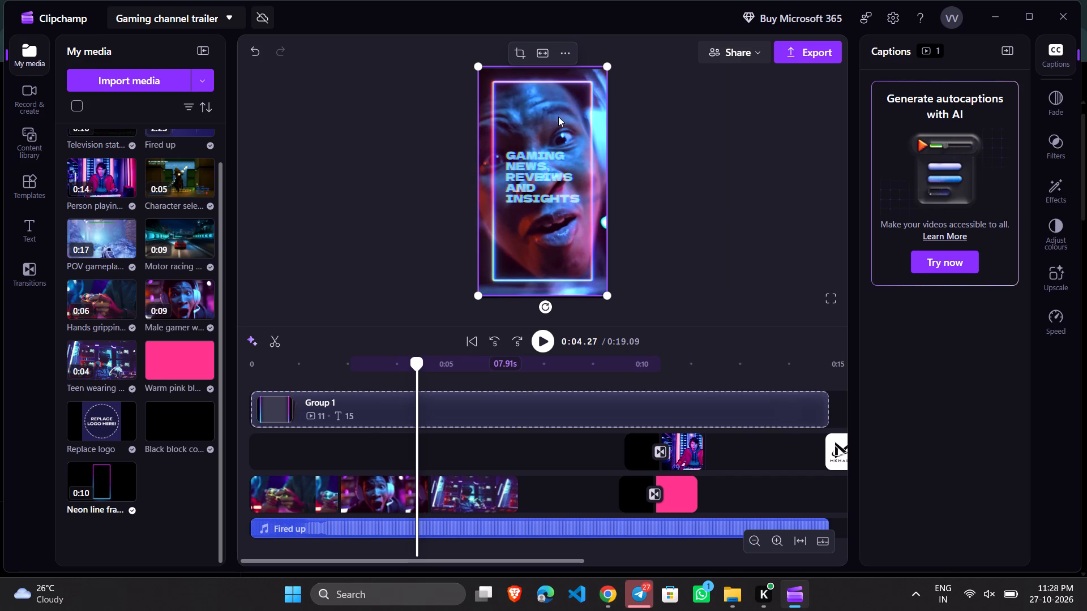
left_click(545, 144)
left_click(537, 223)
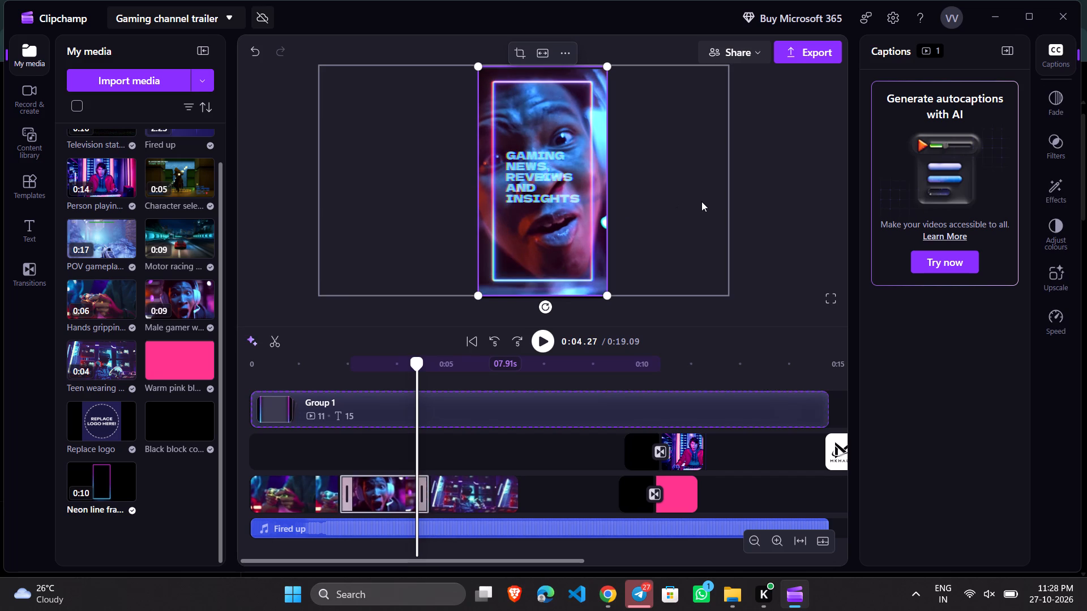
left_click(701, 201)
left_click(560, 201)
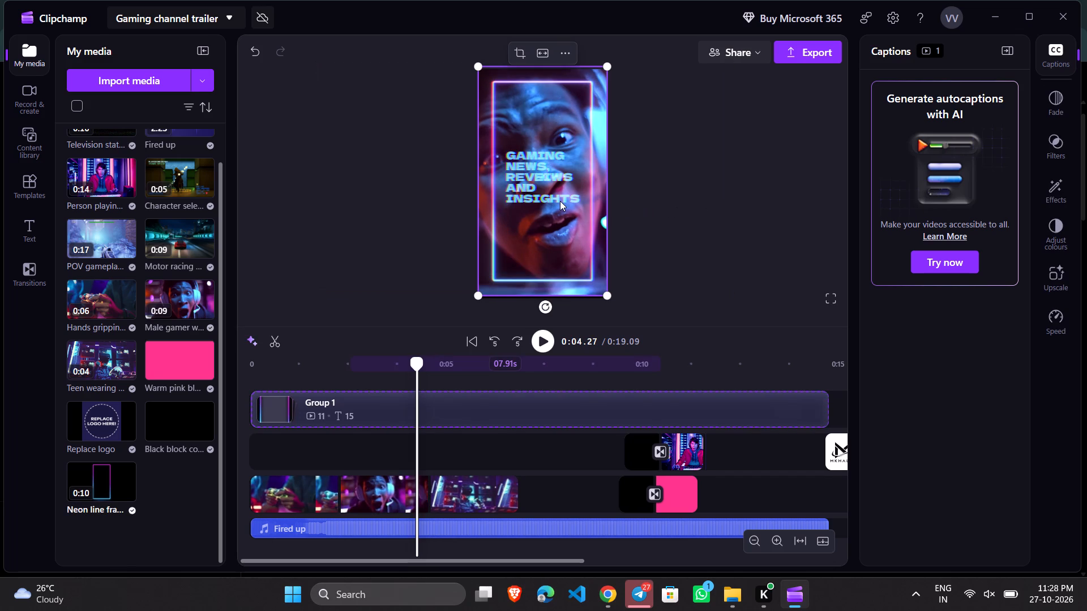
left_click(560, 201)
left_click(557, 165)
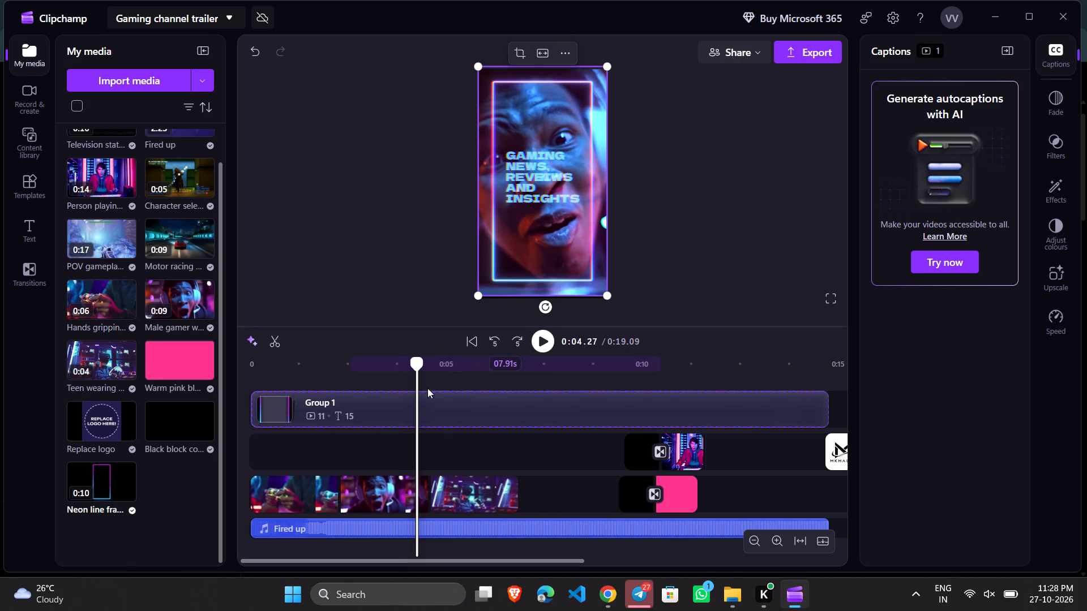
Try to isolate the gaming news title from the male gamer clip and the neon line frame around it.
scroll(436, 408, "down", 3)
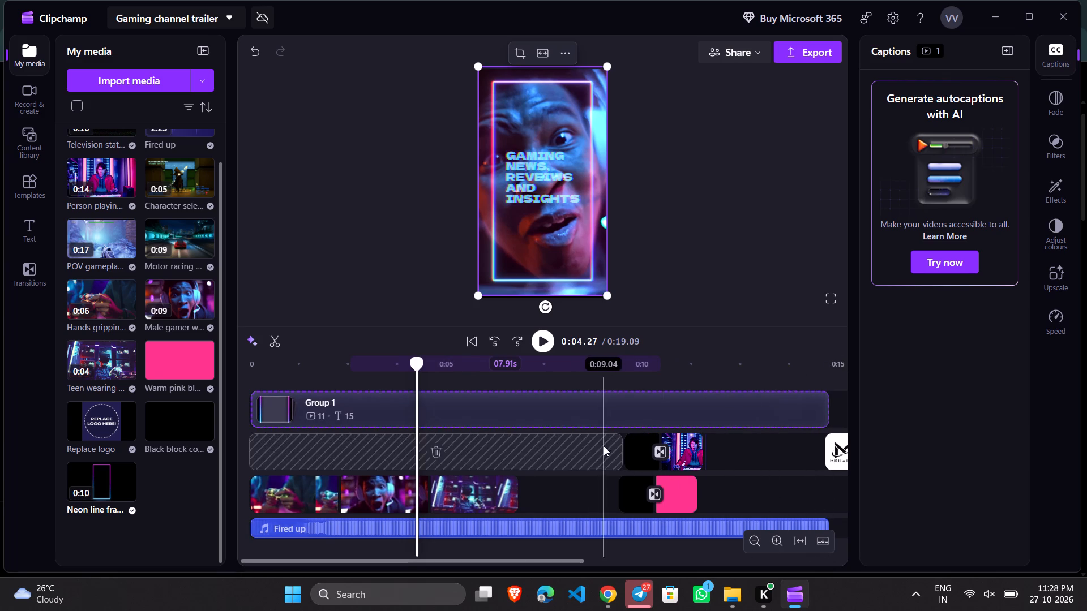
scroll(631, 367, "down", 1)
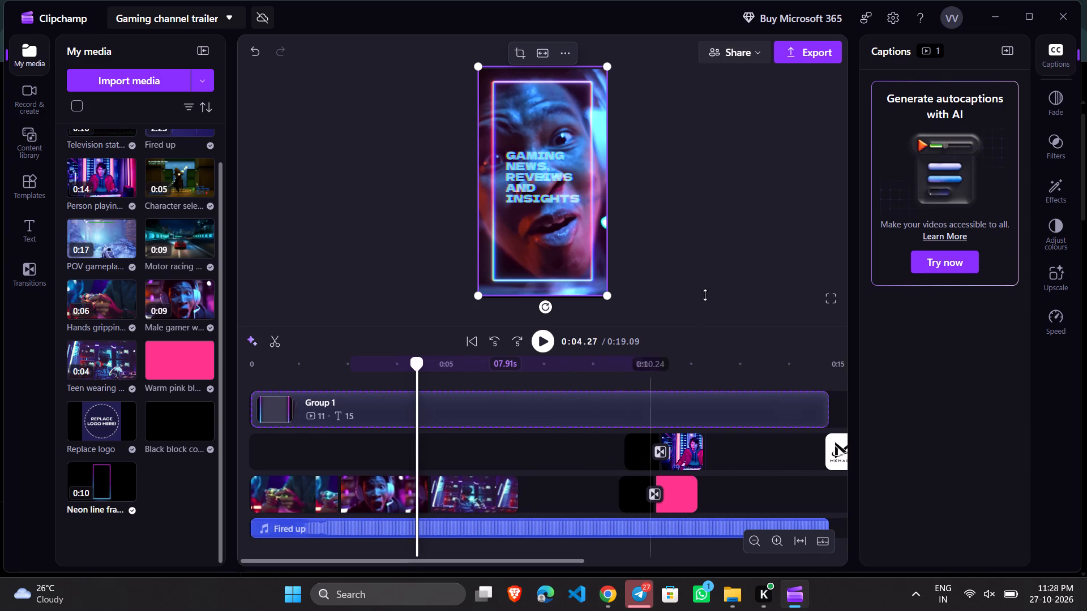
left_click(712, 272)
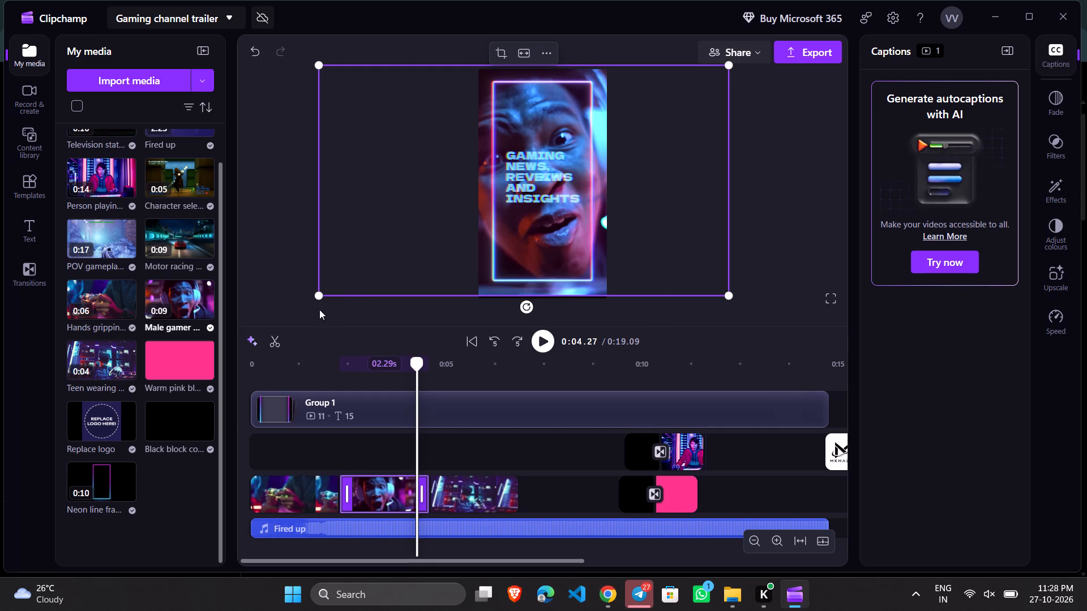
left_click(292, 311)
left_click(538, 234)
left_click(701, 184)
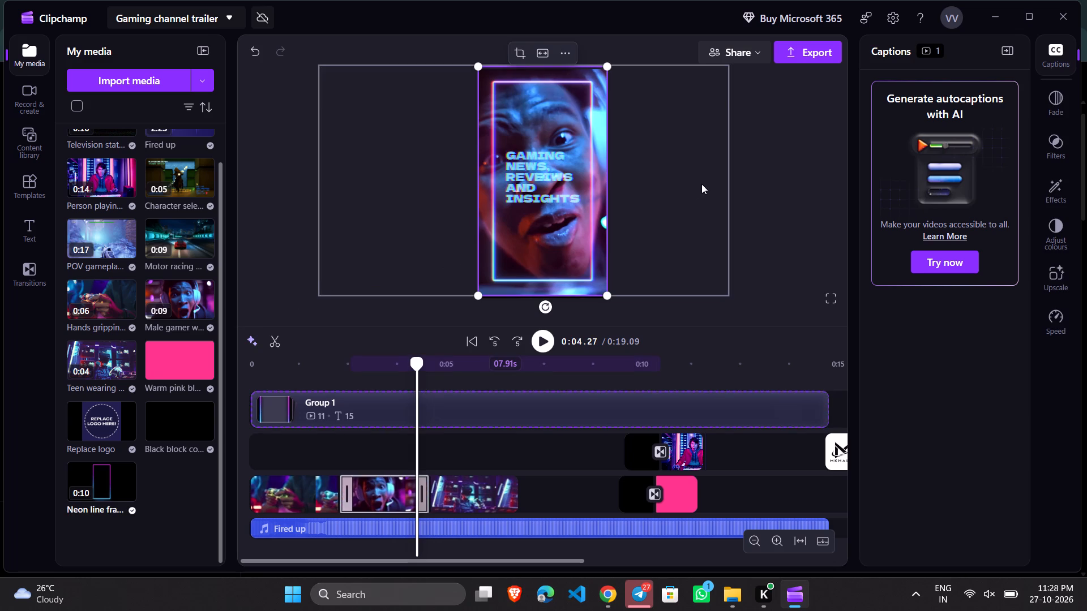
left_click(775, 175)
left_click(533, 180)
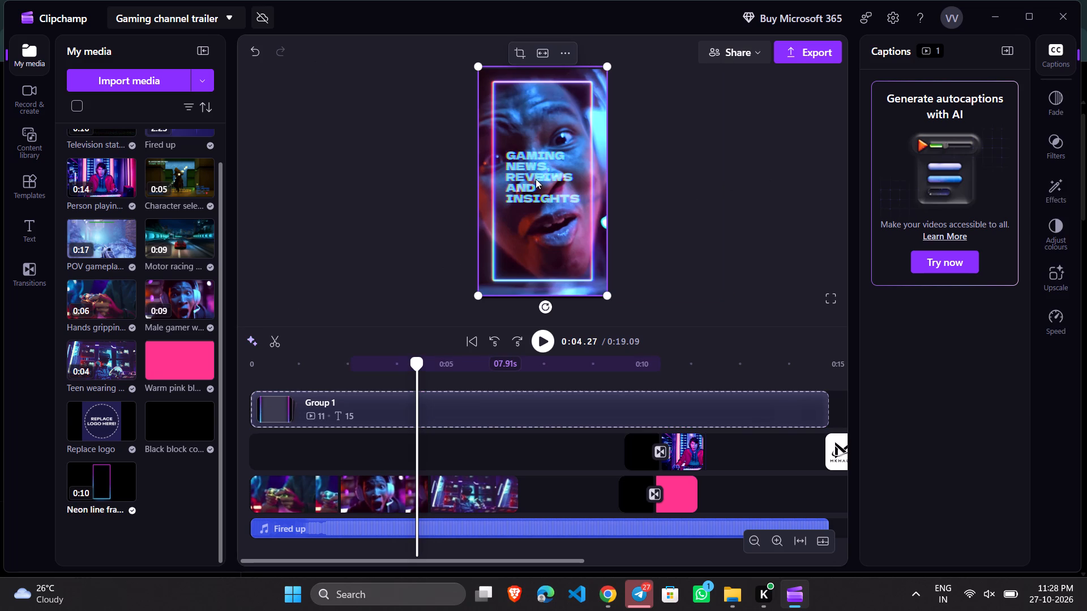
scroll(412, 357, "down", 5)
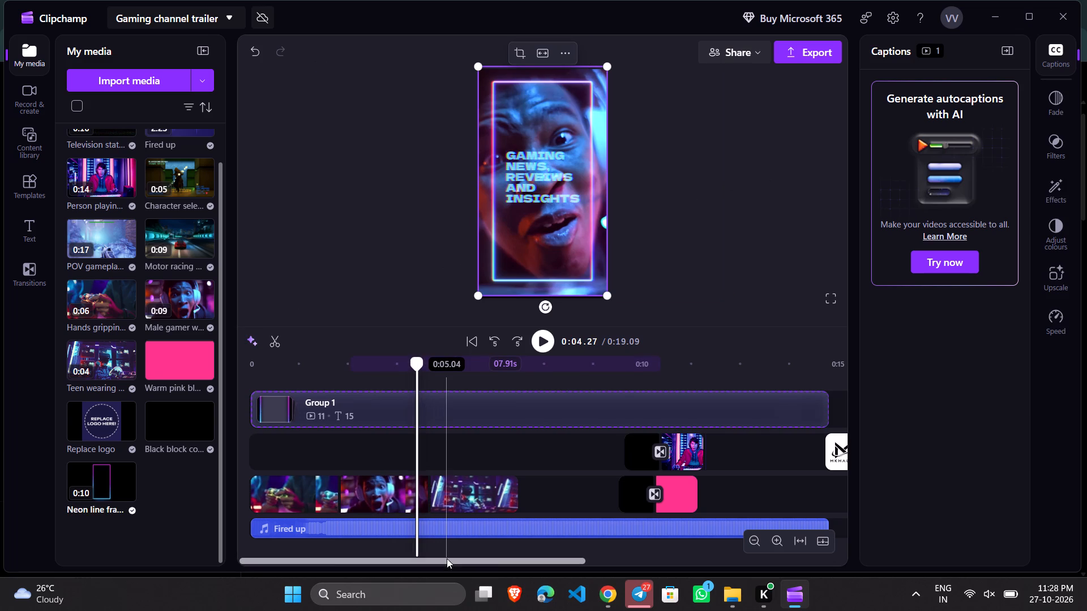
Examine the timeline's clips and play back the trailer from 0:07.73 to its end.
left_click_drag(447, 560, 624, 573)
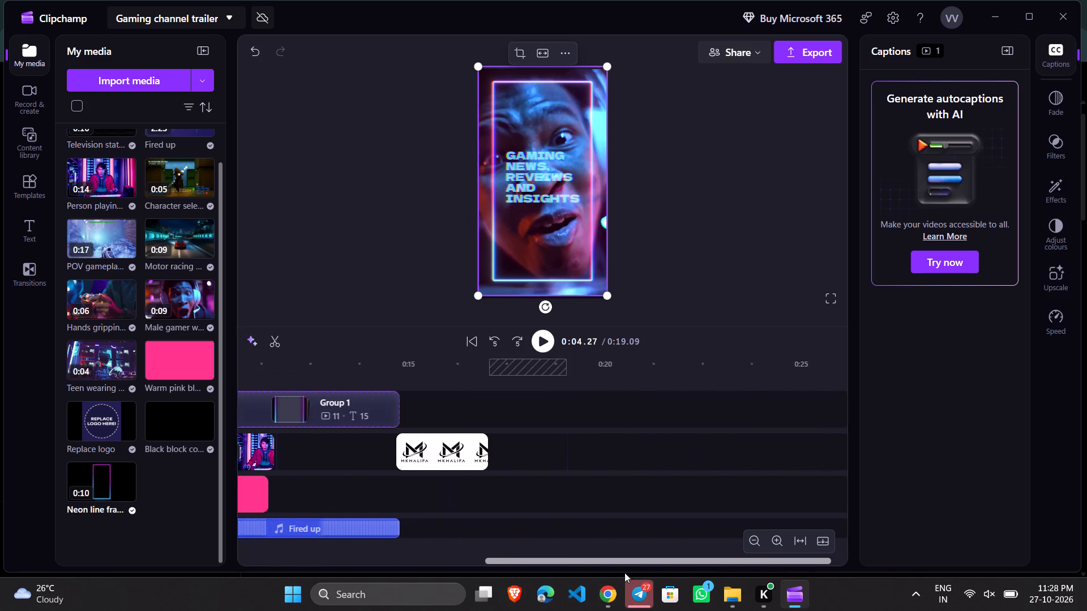
left_click_drag(624, 573, 279, 579)
left_click(459, 487)
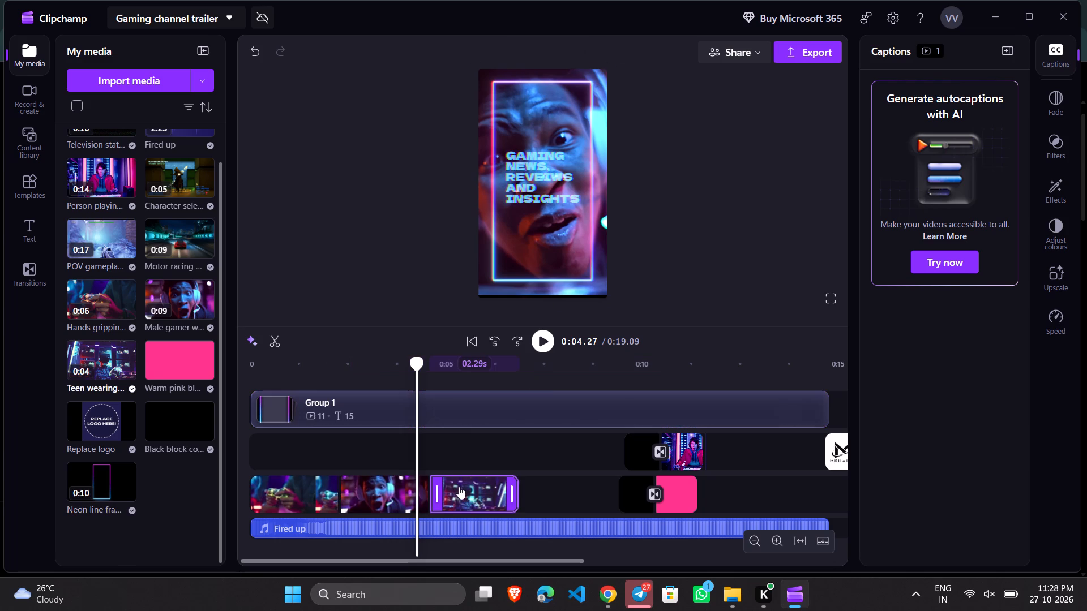
left_click(553, 483)
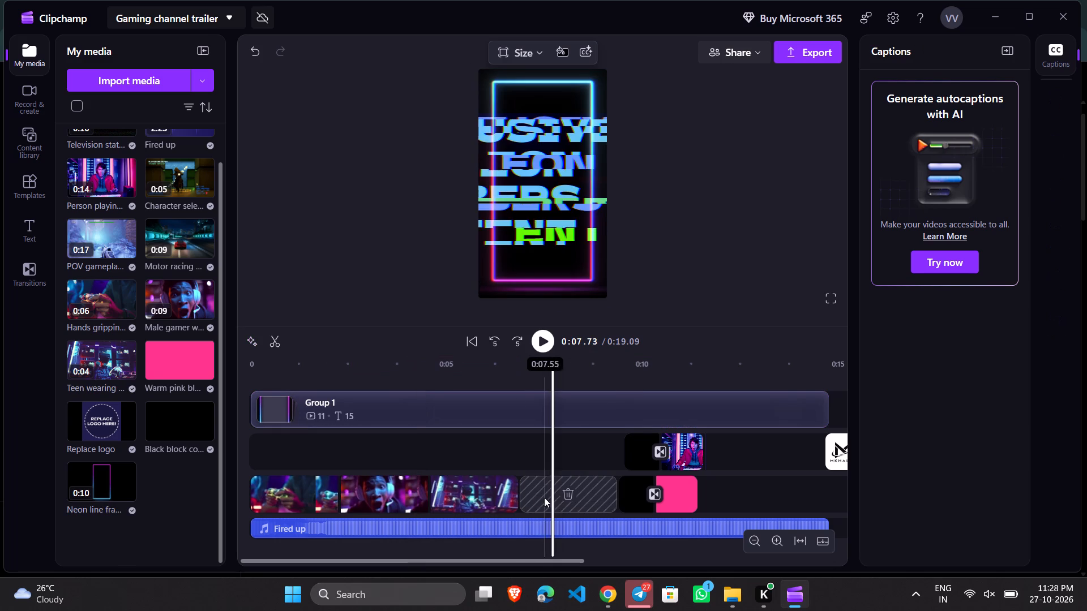
left_click(553, 237)
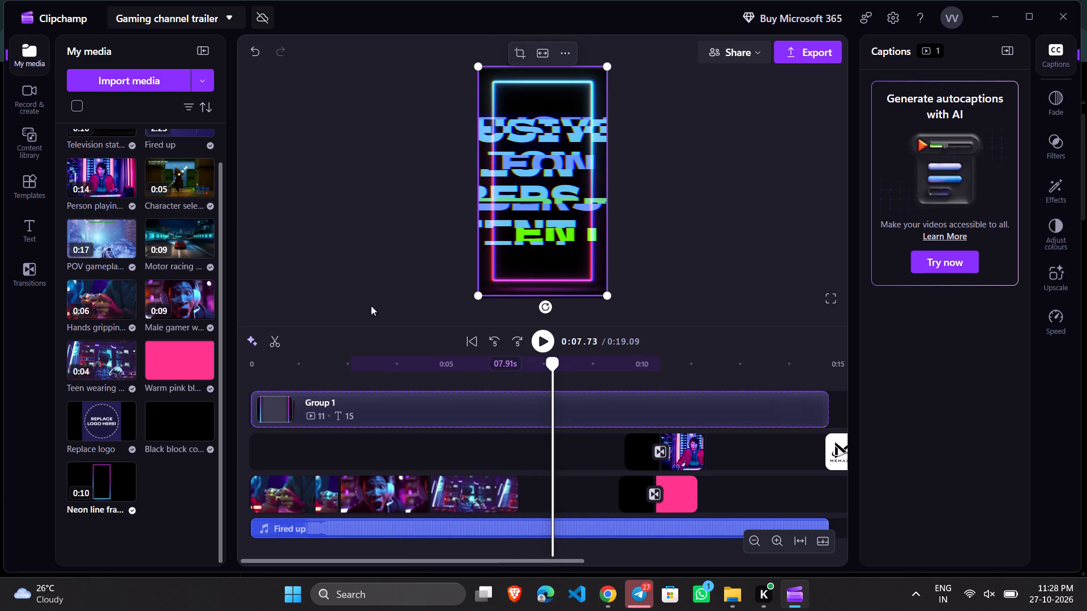
scroll(399, 285, "up", 6)
scroll(794, 249, "down", 4)
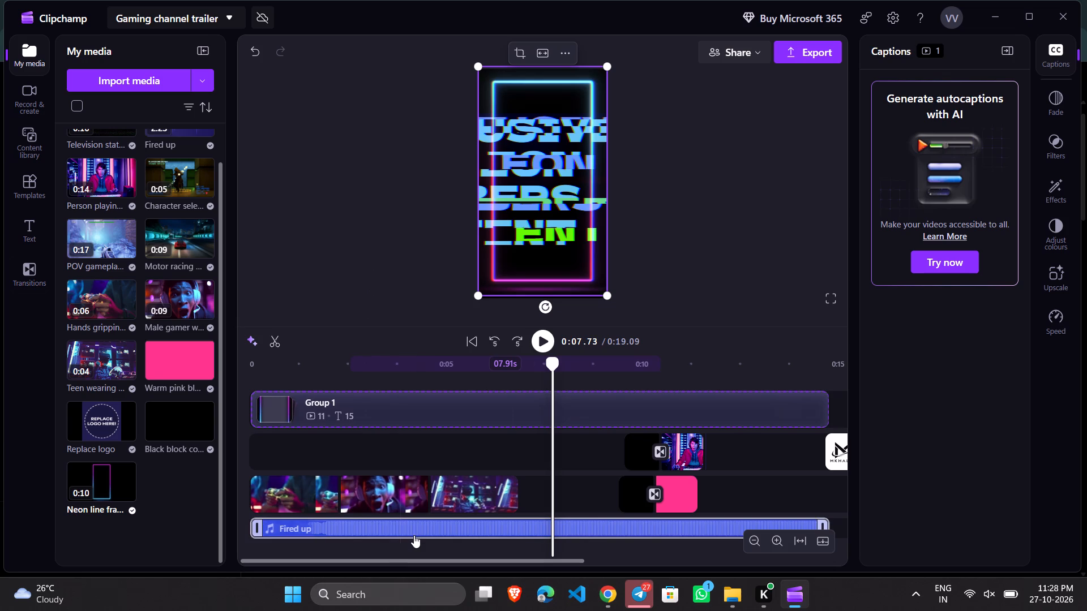
left_click_drag(444, 562, 684, 548)
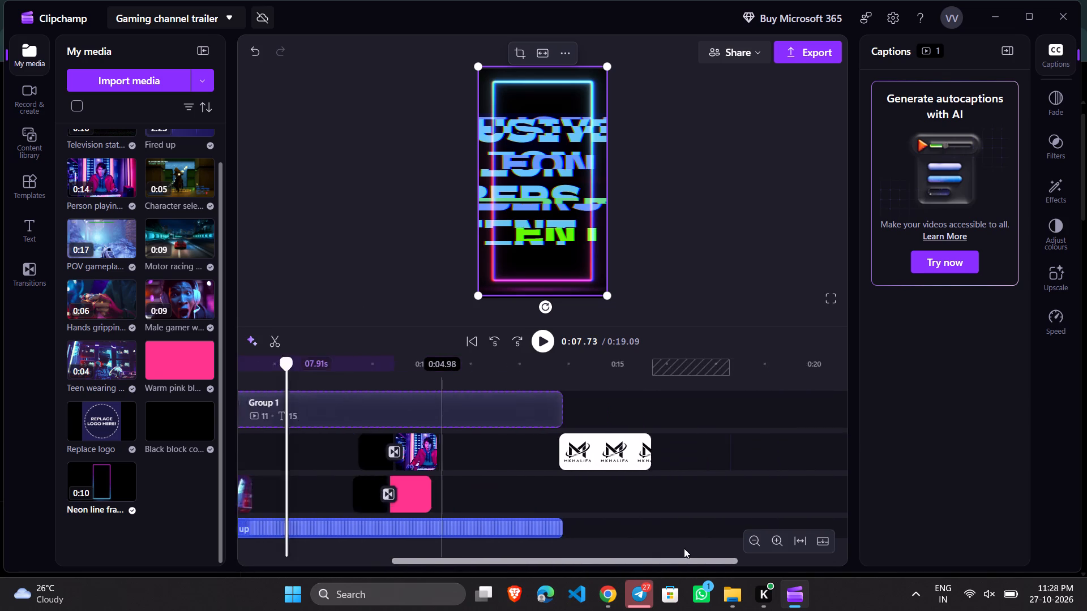
left_click_drag(684, 548, 750, 553)
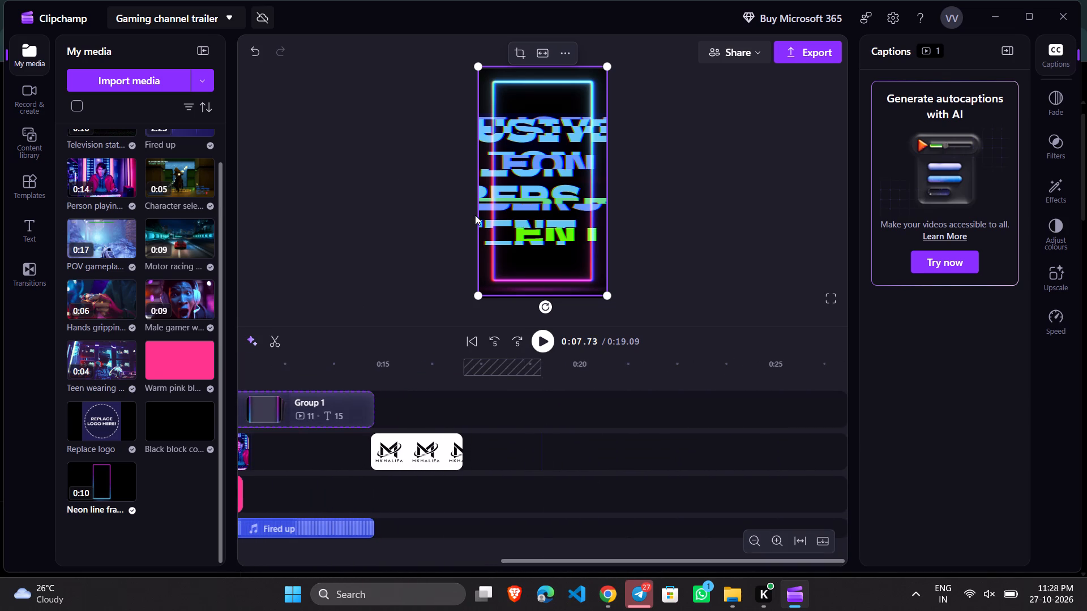
left_click(547, 344)
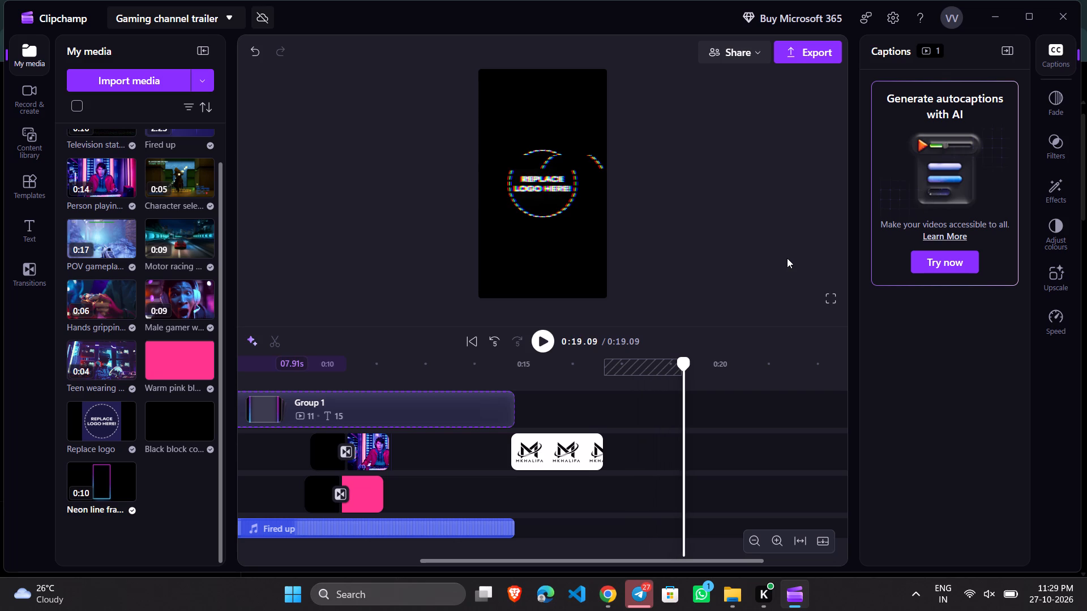
Go to 0:16.88 and delete the empty gap following the closing MKHALIFA logo clip.
left_click(597, 523)
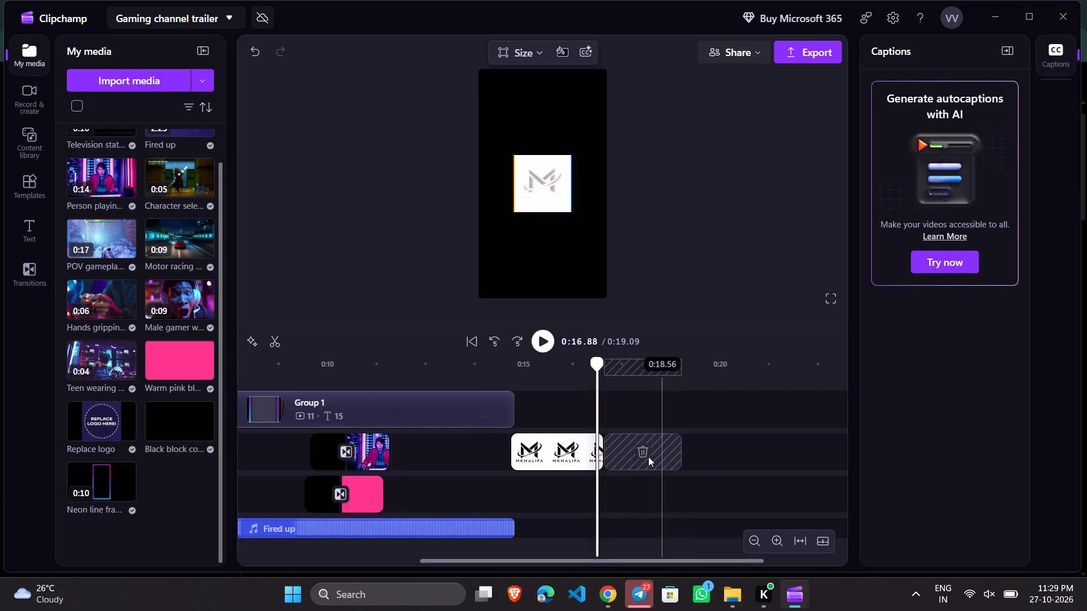
left_click(643, 457)
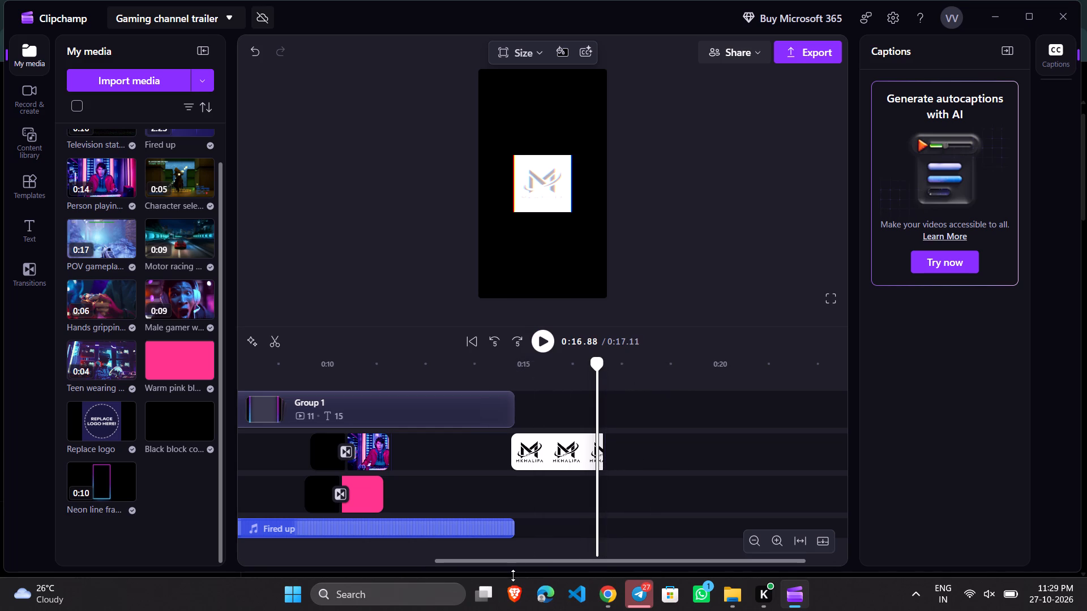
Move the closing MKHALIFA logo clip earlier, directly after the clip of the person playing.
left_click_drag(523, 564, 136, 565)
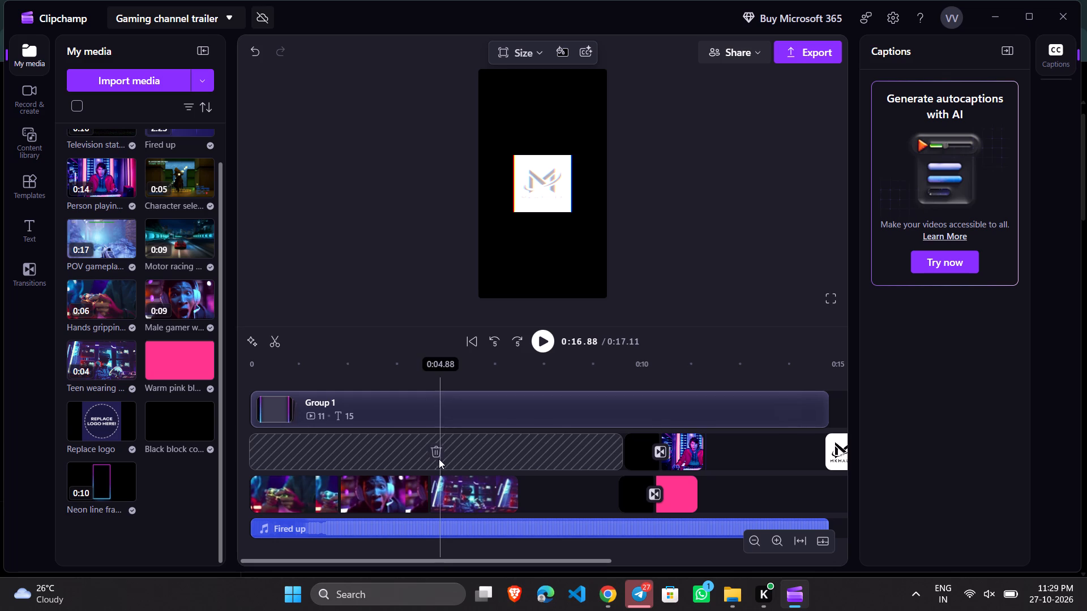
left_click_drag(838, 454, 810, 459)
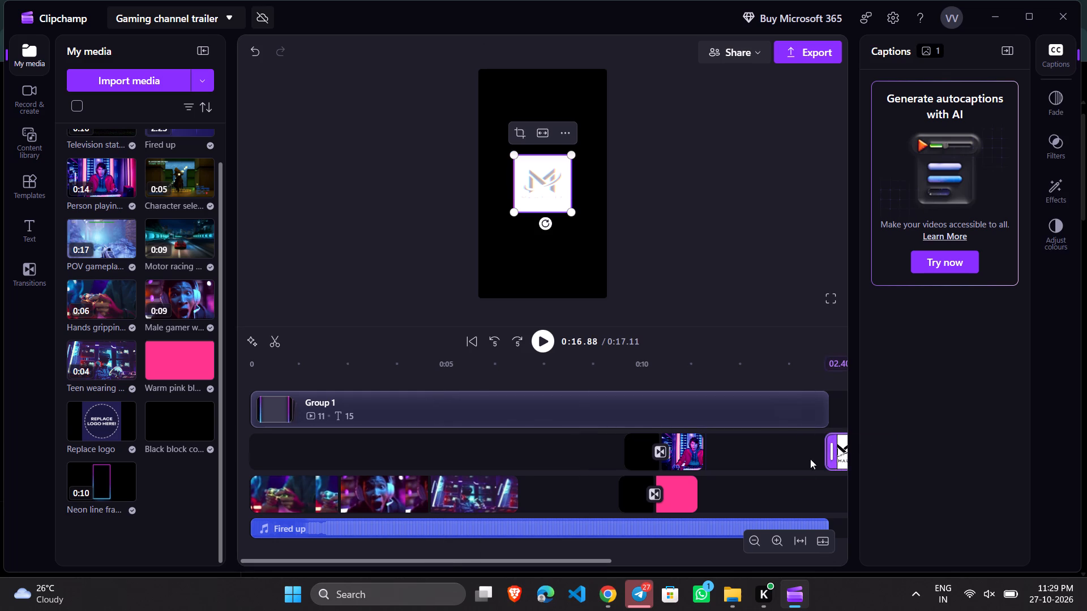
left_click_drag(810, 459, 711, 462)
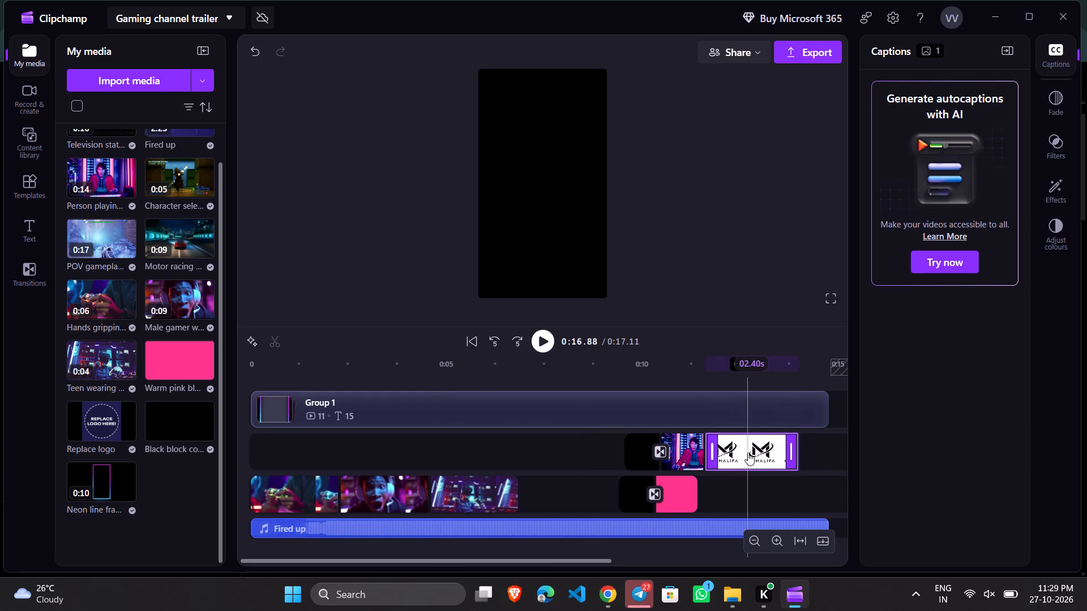
Play back the trailer's ending to check the timing of the repositioned MKHALIFA logo clip.
left_click(538, 343)
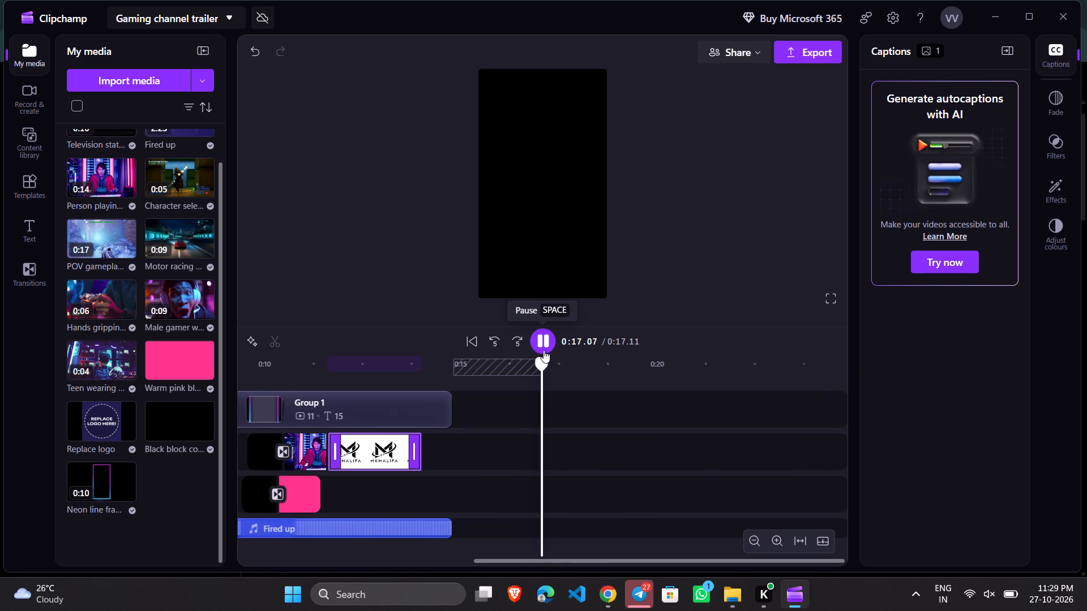
left_click_drag(540, 370, 532, 370)
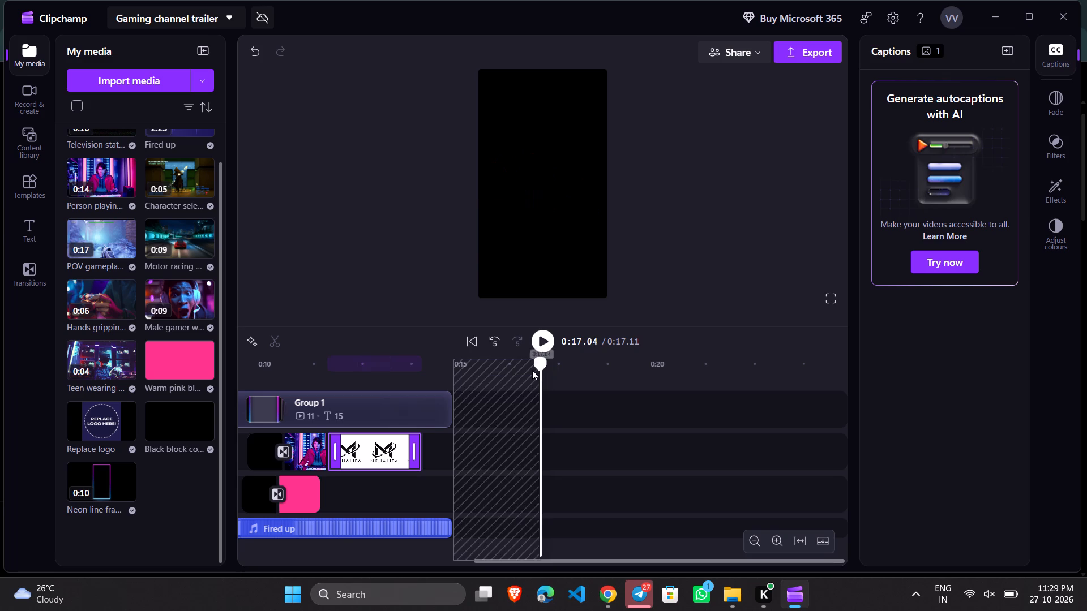
left_click_drag(532, 370, 221, 391)
left_click(536, 337)
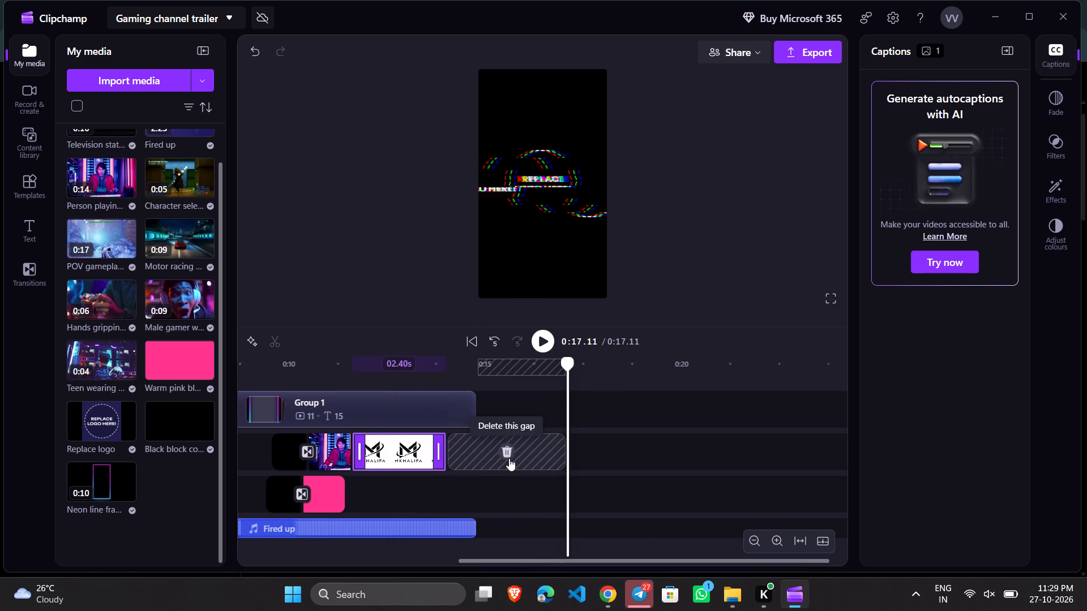
Move the closing MKHALIFA logo clip later on its track so it starts at about 0:14.6, near Group 1's end.
left_click_drag(401, 454, 493, 452)
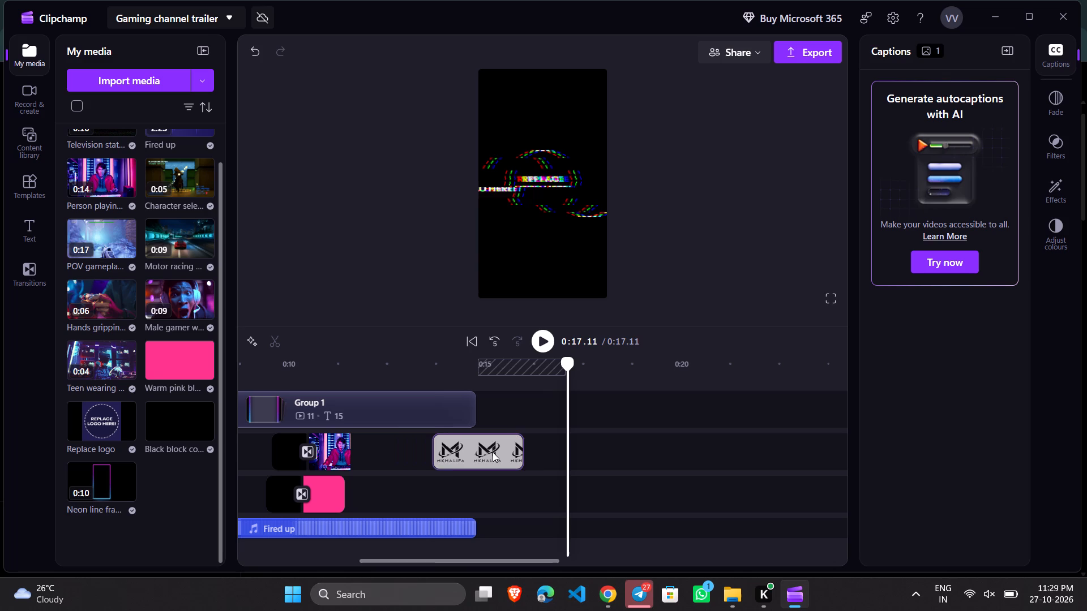
left_click_drag(493, 452, 497, 453)
left_click_drag(498, 452, 500, 452)
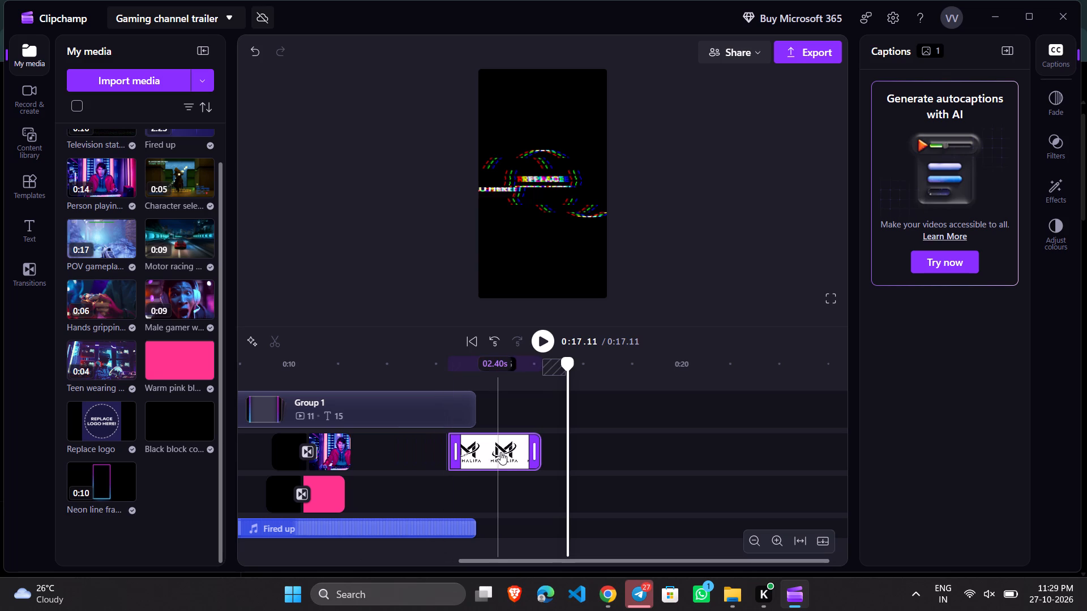
left_click_drag(500, 452, 516, 448)
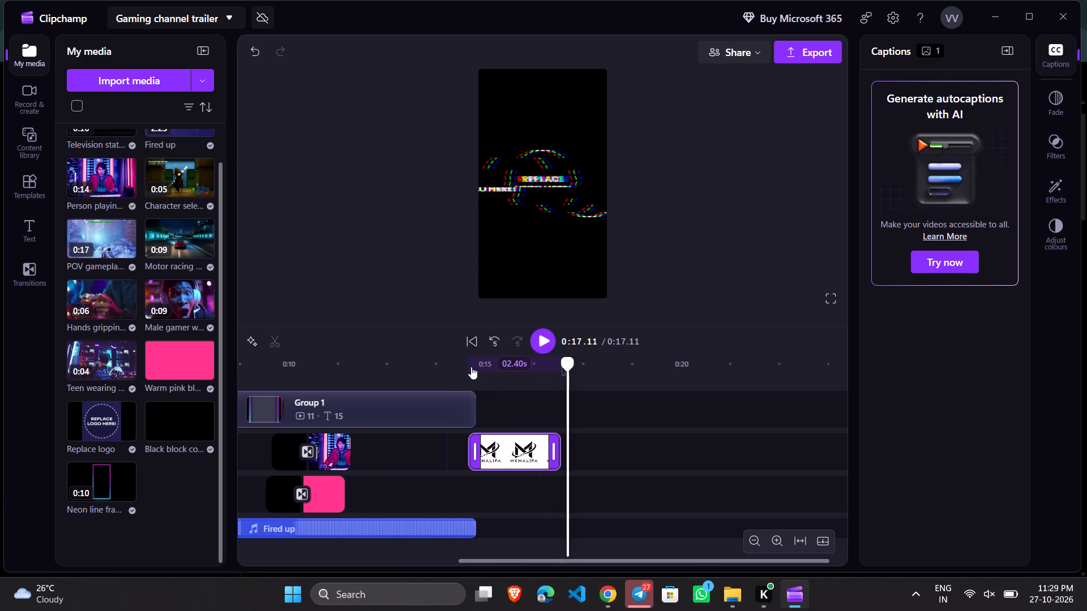
Play back the ending from shortly before the closing MKHALIFA logo to the trailer's end.
double_click(418, 407)
left_click(538, 338)
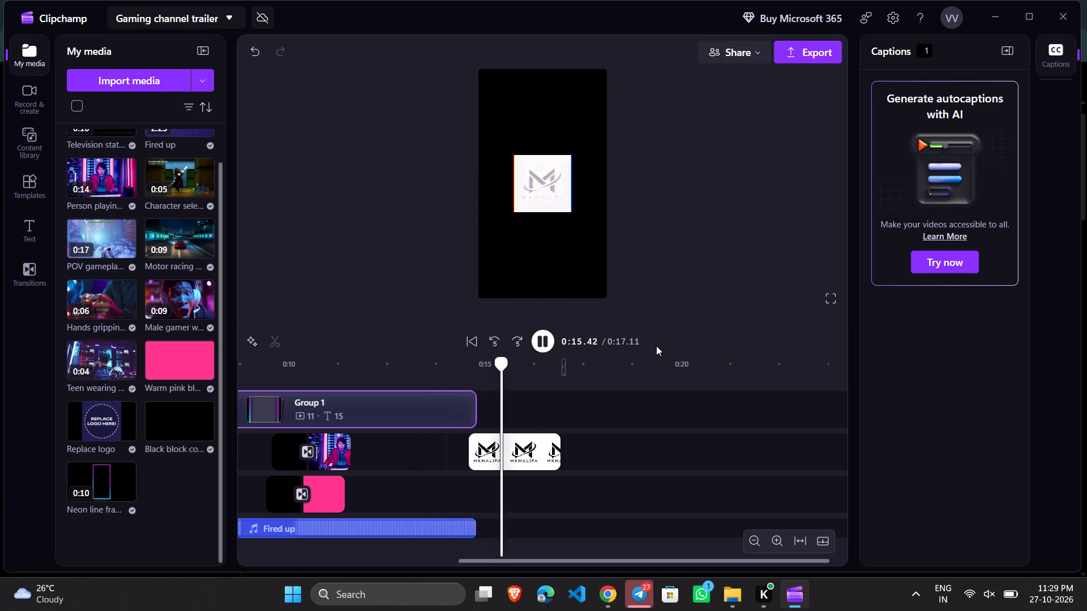
Duplicate the closing MKHALIFA logo clip and place the copy earlier on the same track, starting at about 0:03.
left_click_drag(559, 564, 224, 562)
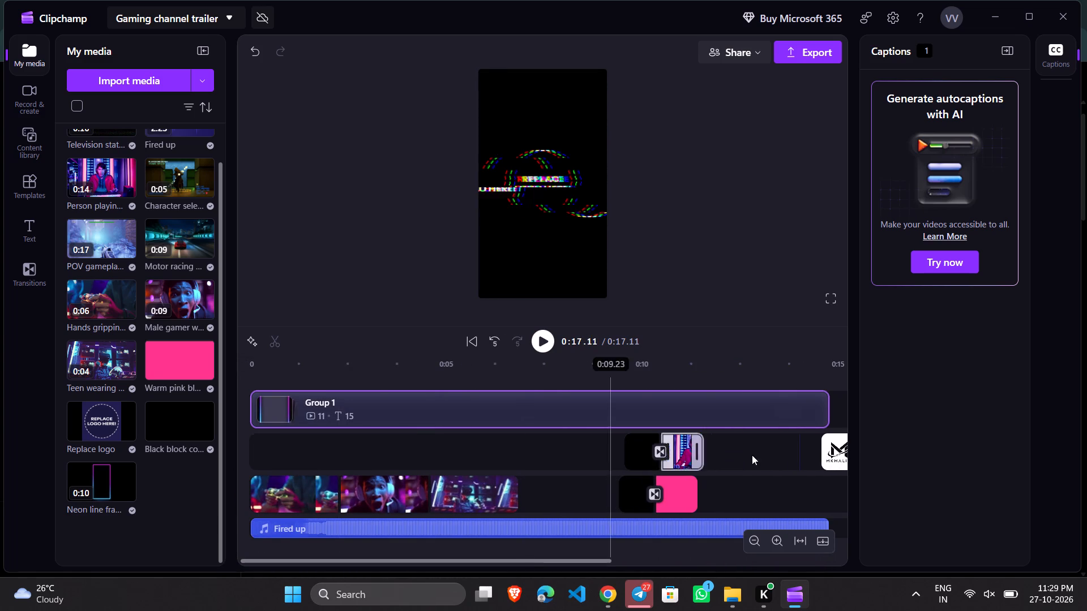
right_click(839, 451)
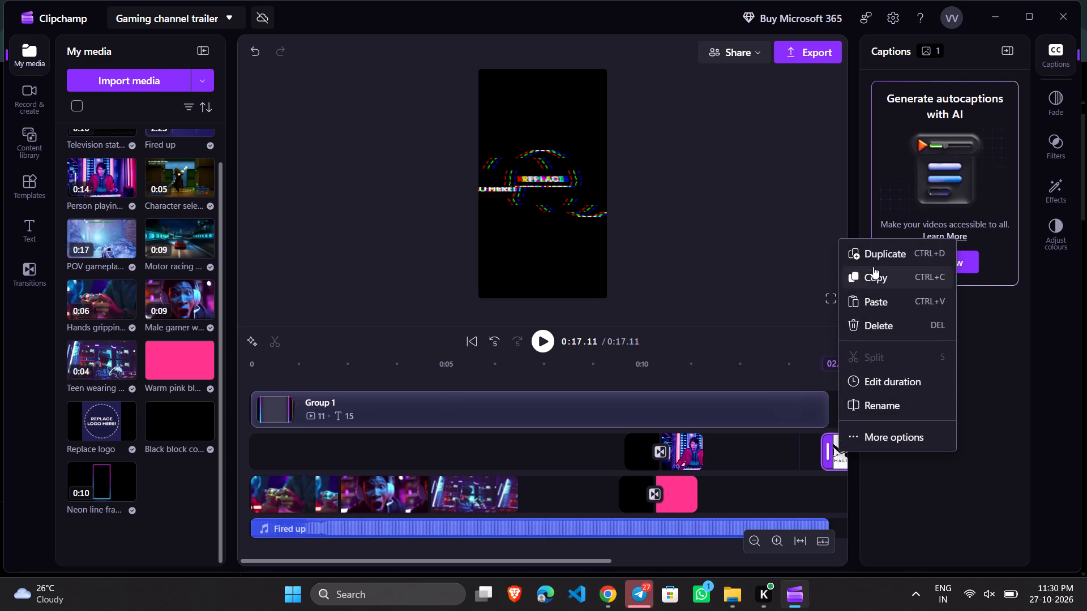
left_click(875, 253)
left_click_drag(755, 442, 657, 462)
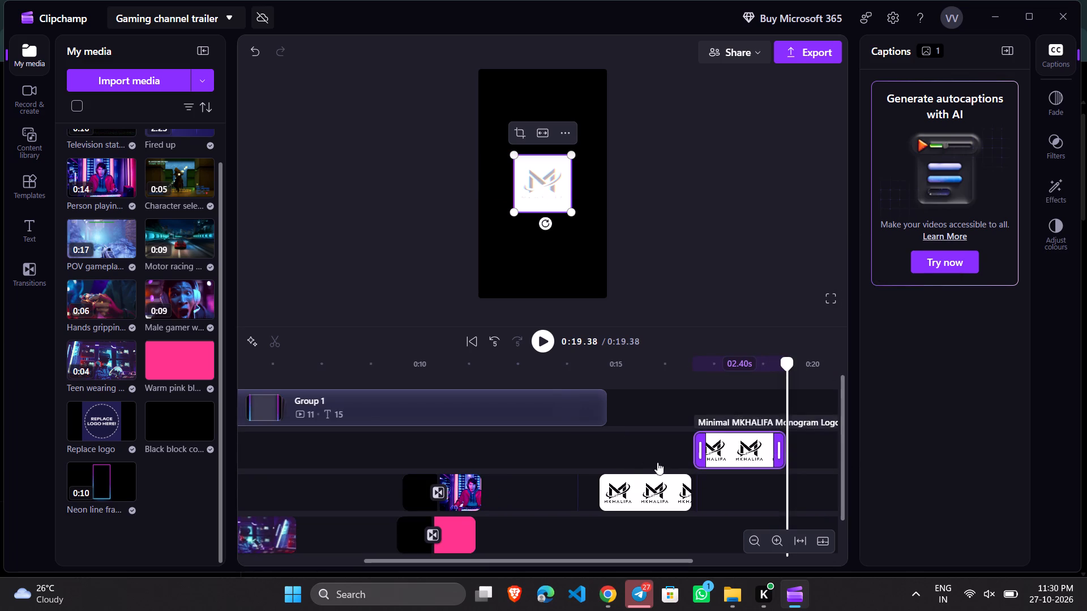
left_click_drag(657, 462, 153, 429)
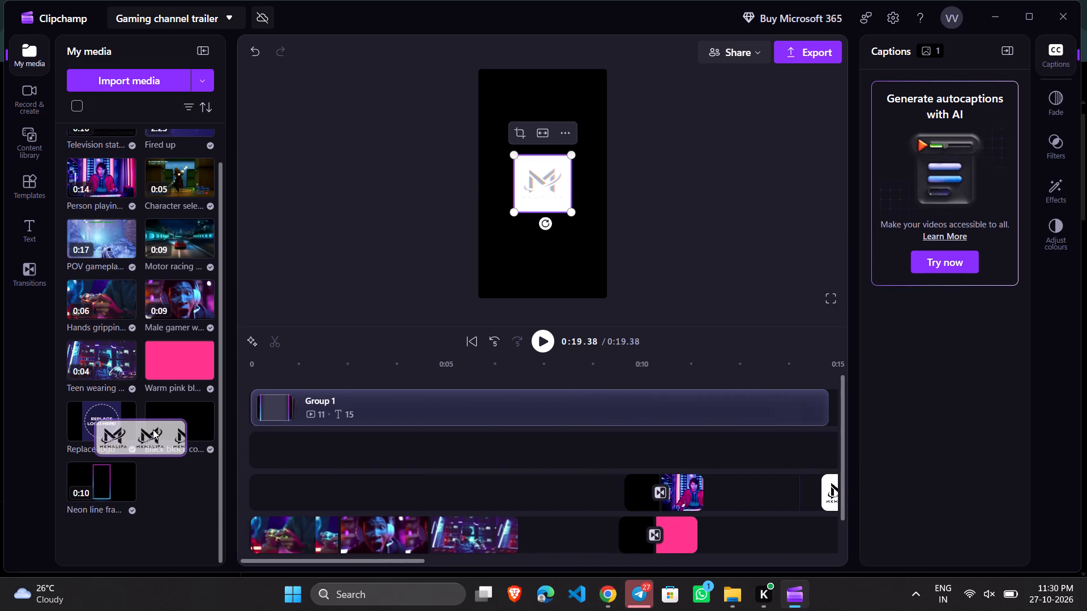
left_click_drag(153, 429, 426, 492)
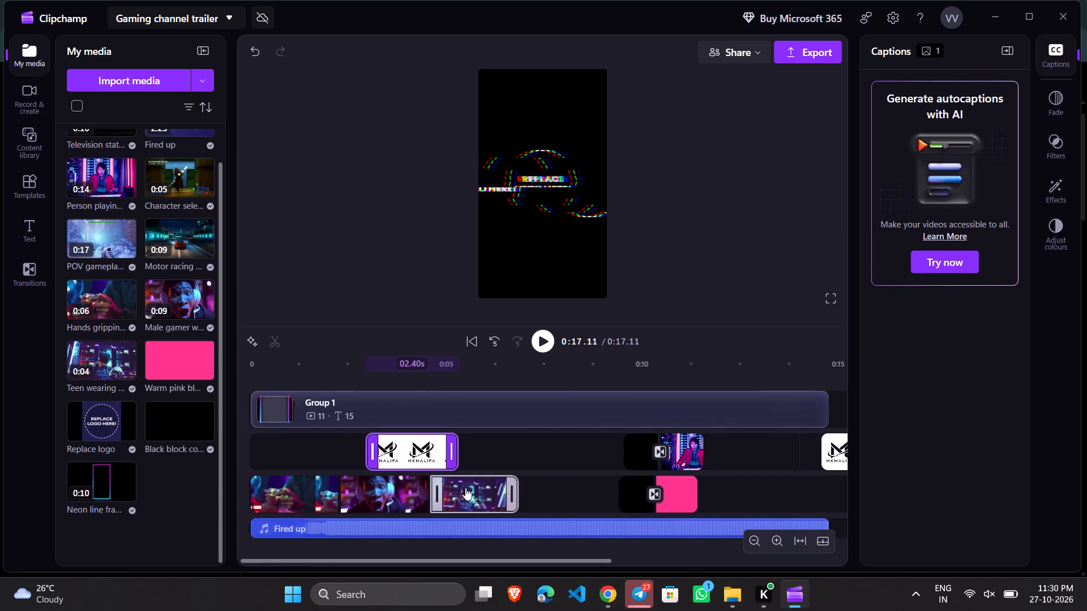
Stretch the copied MKHALIFA logo clip from the timeline's start to the black clip, about 9.53 s long.
left_click_drag(452, 451, 580, 456)
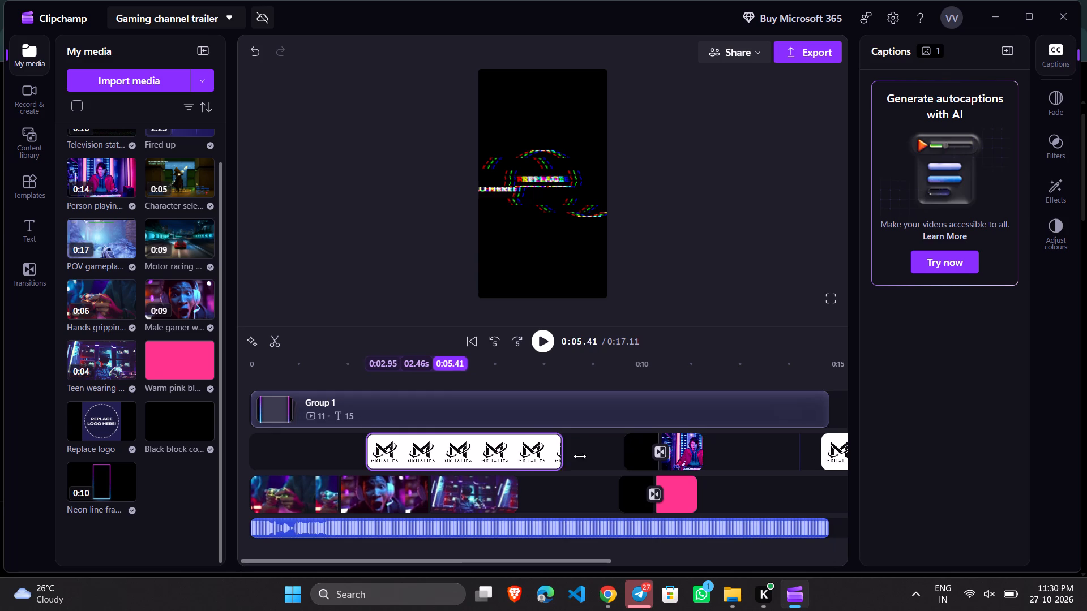
left_click_drag(580, 456, 614, 461)
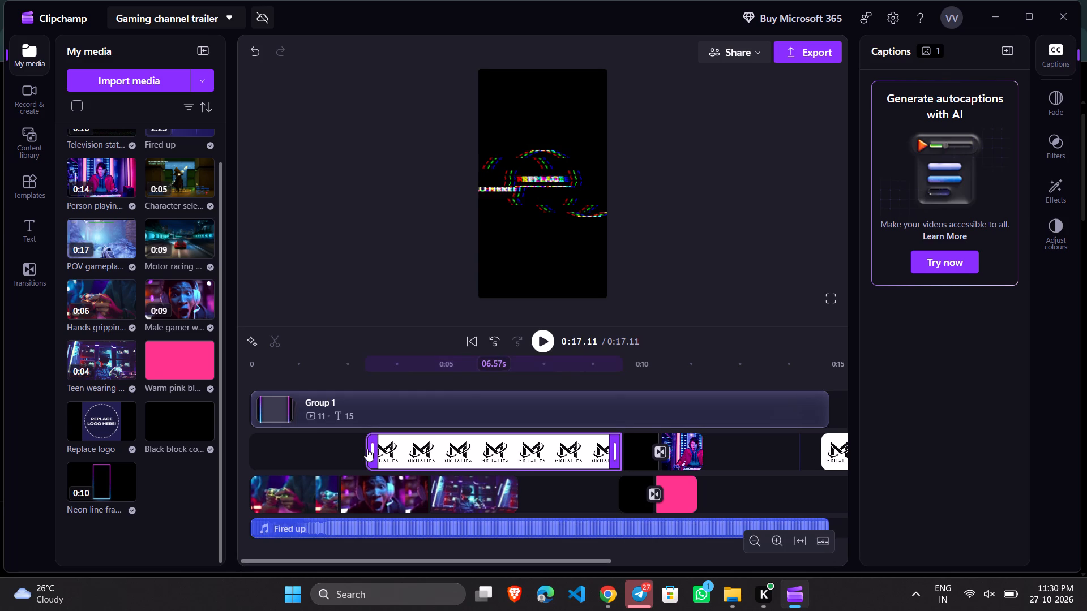
left_click_drag(367, 449, 280, 446)
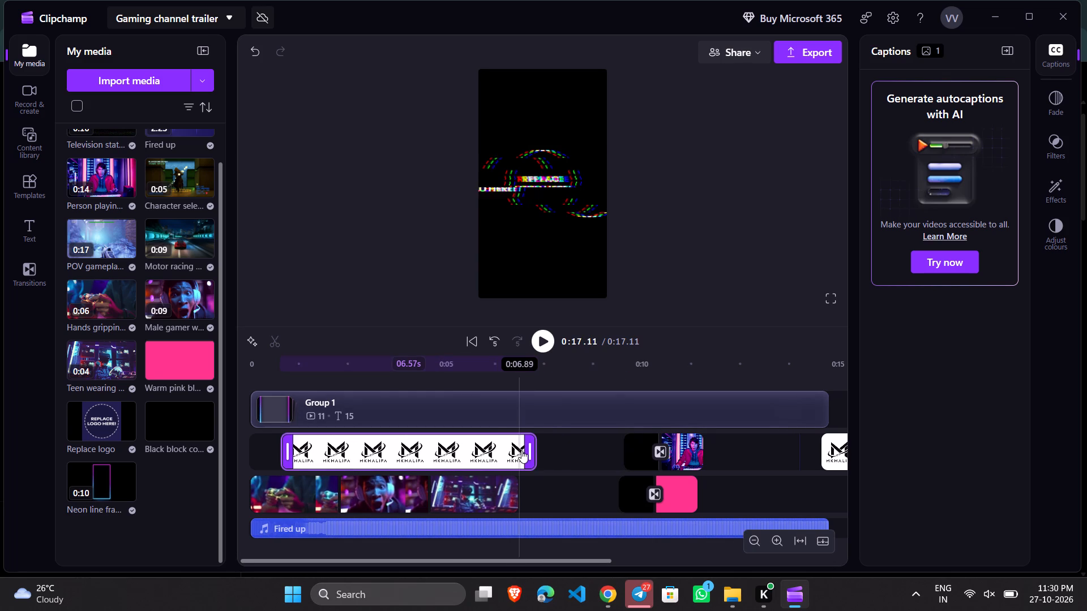
left_click_drag(529, 446, 613, 460)
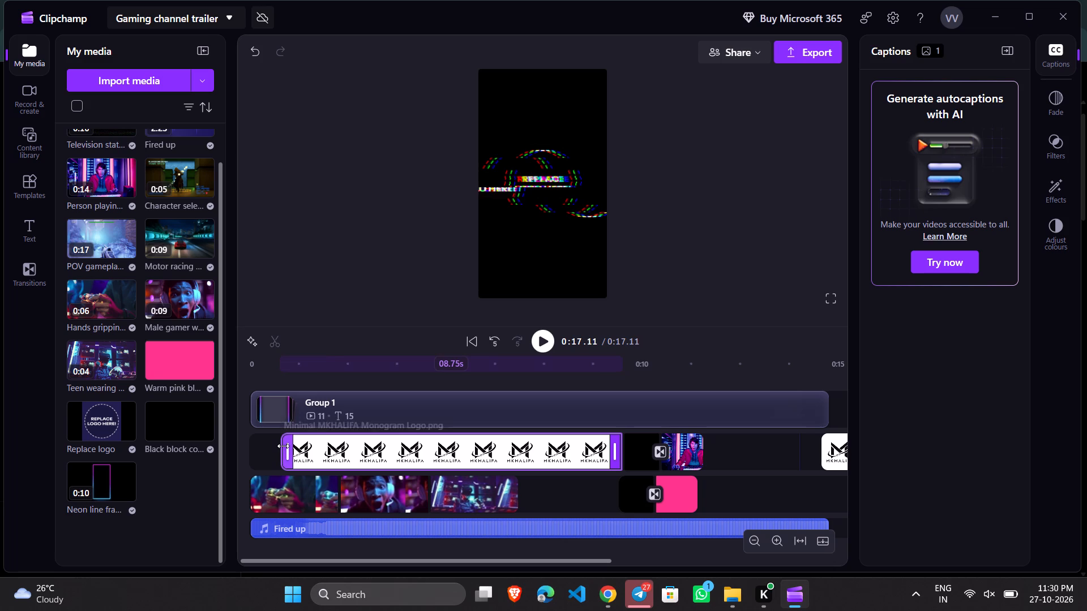
left_click_drag(283, 446, 253, 451)
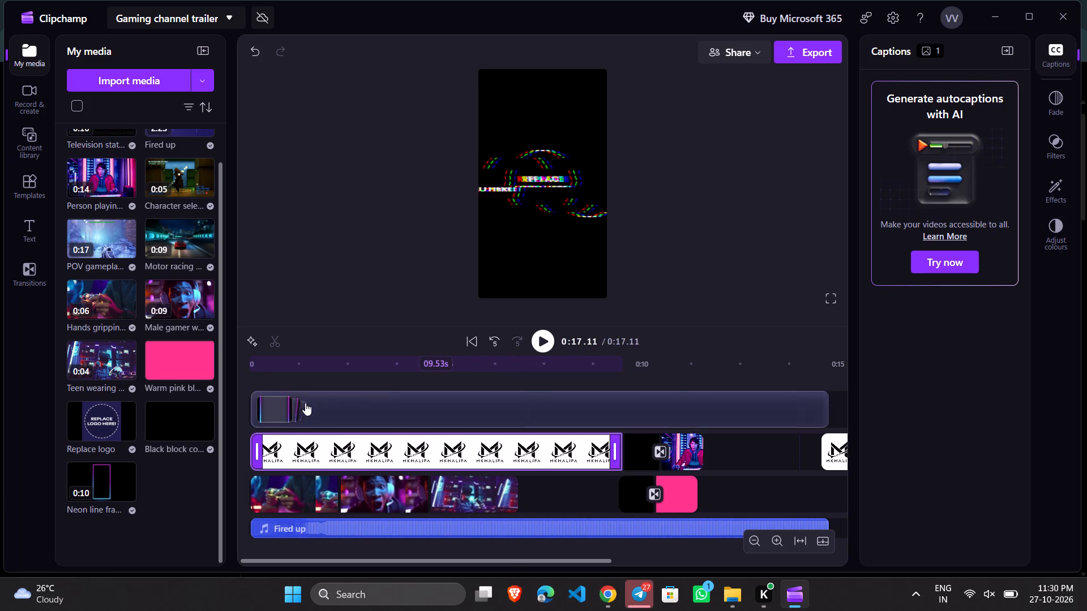
Play back the trailer from about 0:00.6 to its end to check the added logo overlay.
double_click(273, 406)
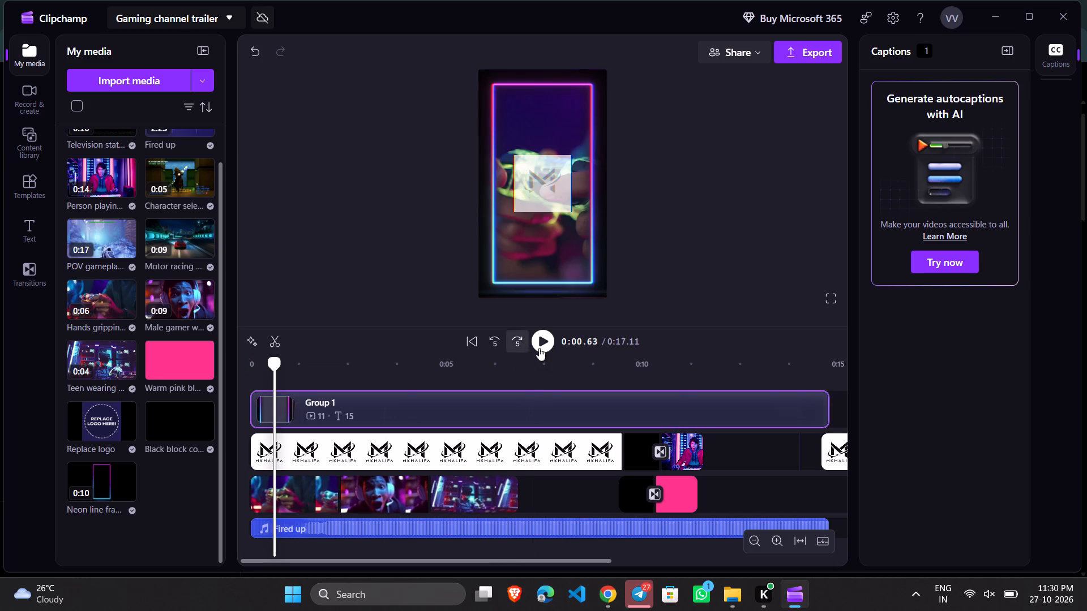
left_click(545, 348)
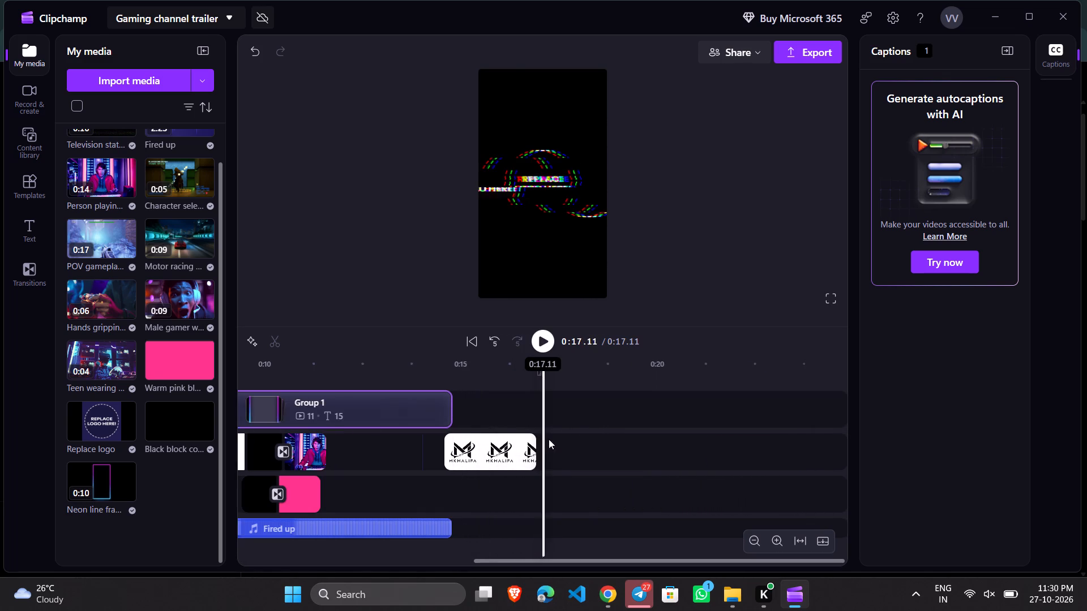
Extend the end of the closing MKHALIFA logo clip slightly, to a duration of 2.55 s.
left_click_drag(532, 449, 539, 448)
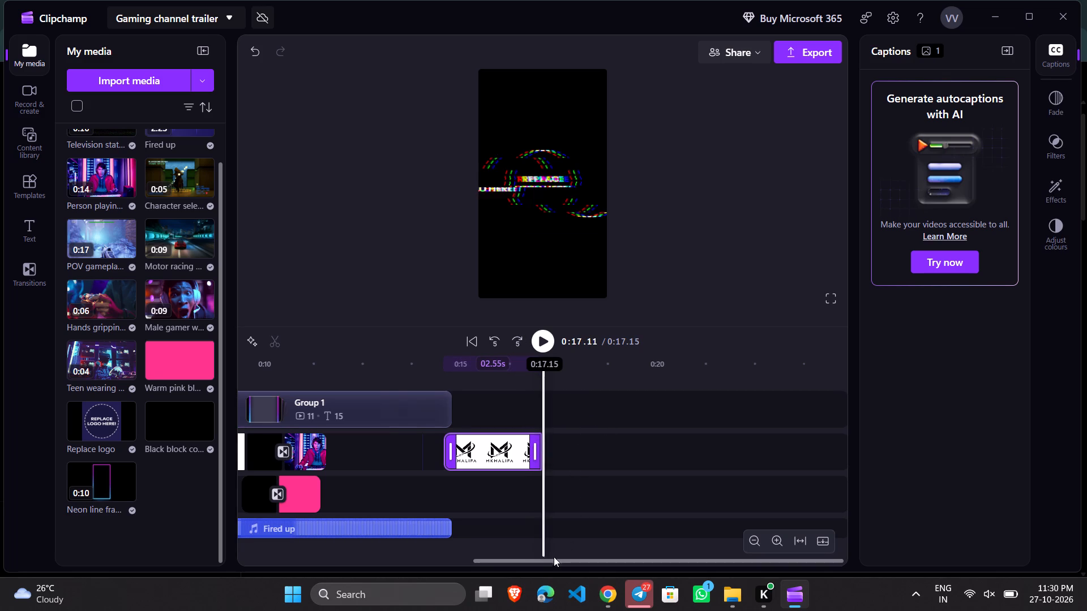
Select the long opening MKHALIFA logo clip, preview it near 0:01.7, and examine the available filters and effects.
left_click_drag(551, 558, 196, 554)
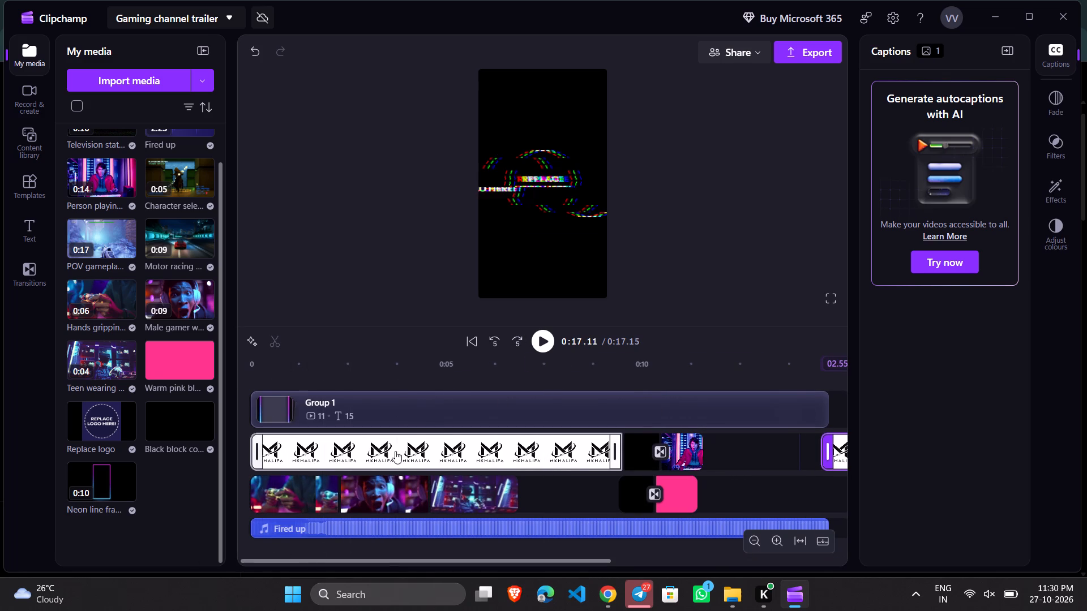
left_click(395, 451)
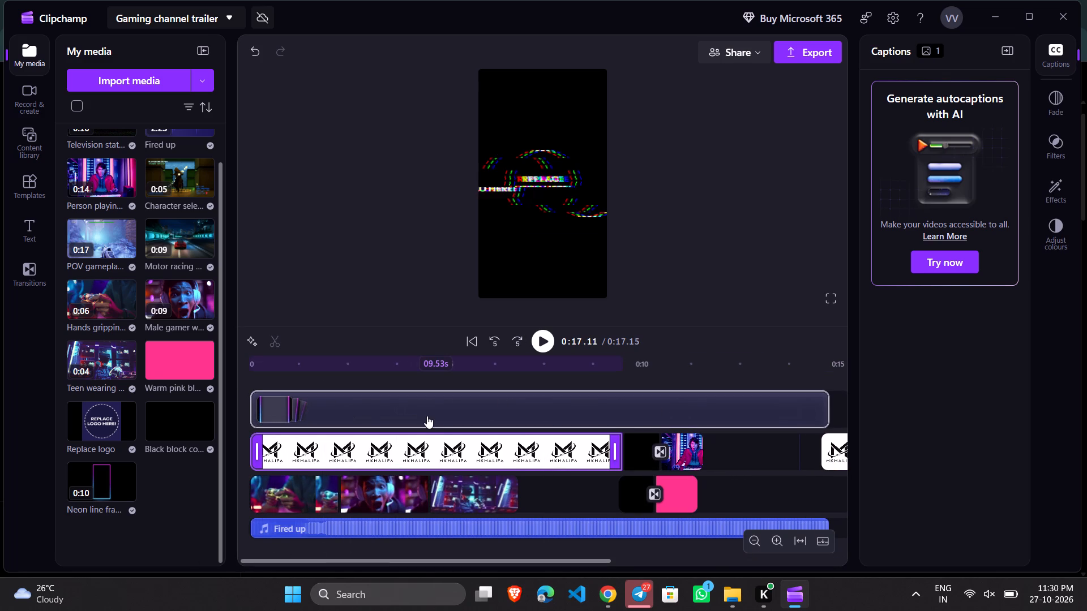
left_click(513, 460)
right_click(534, 461)
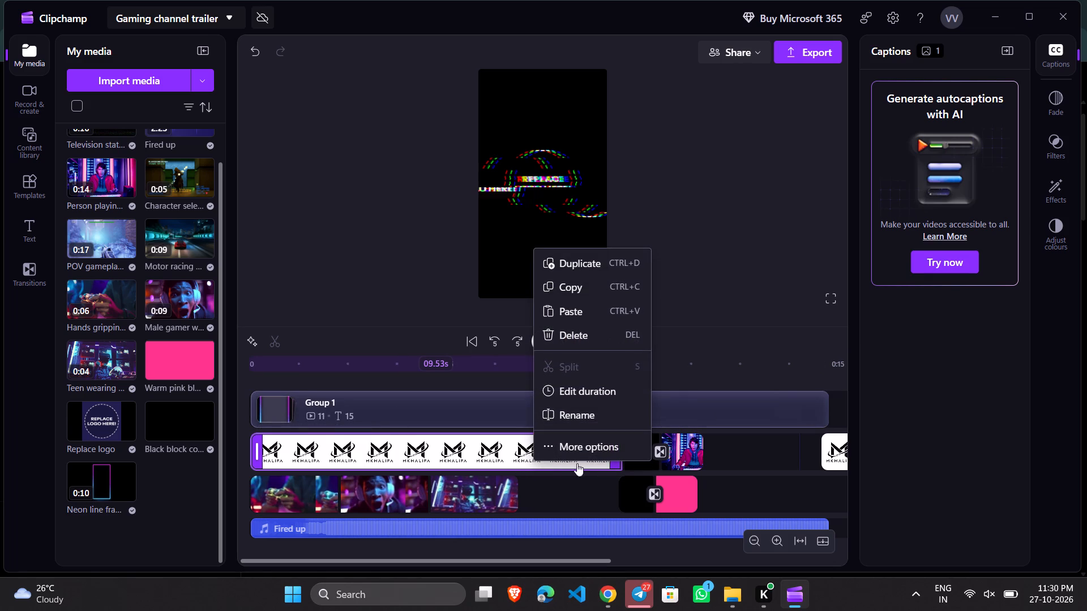
left_click(883, 398)
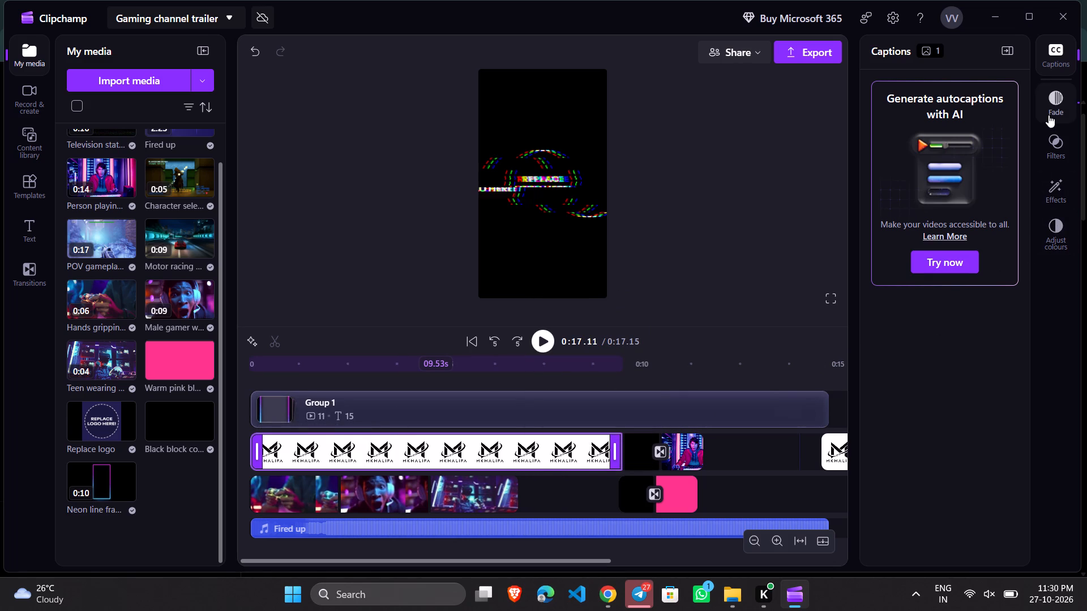
left_click(1062, 160)
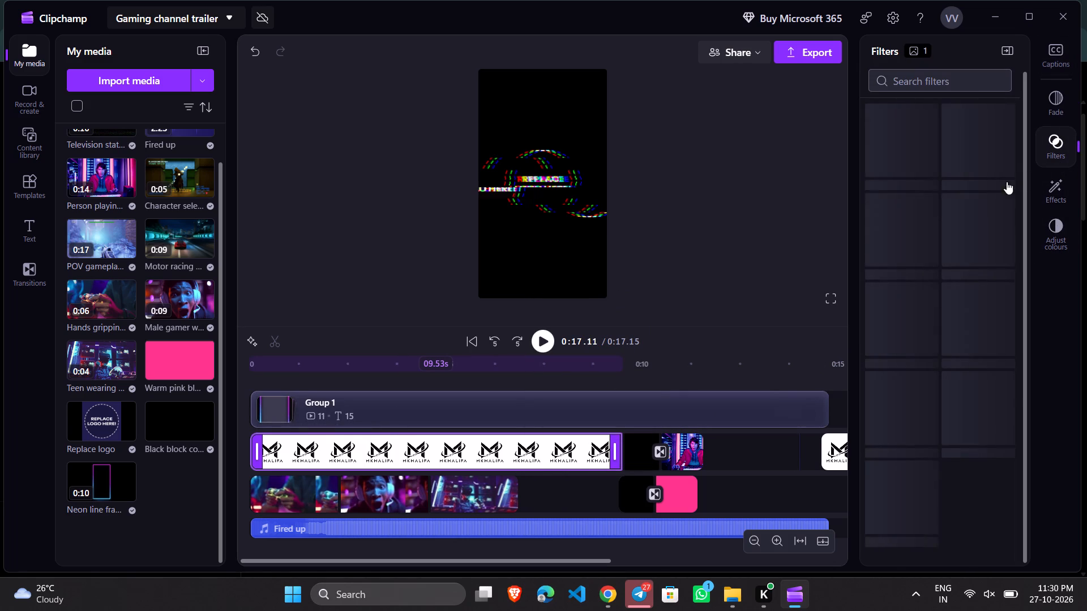
double_click(316, 448)
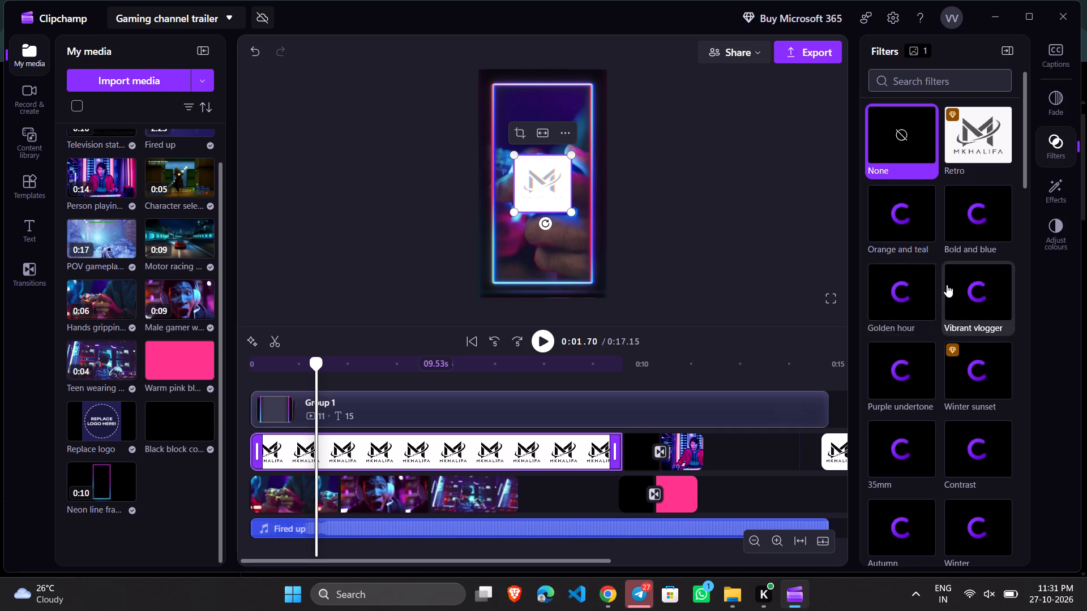
scroll(947, 285, "down", 20)
scroll(947, 285, "down", 1)
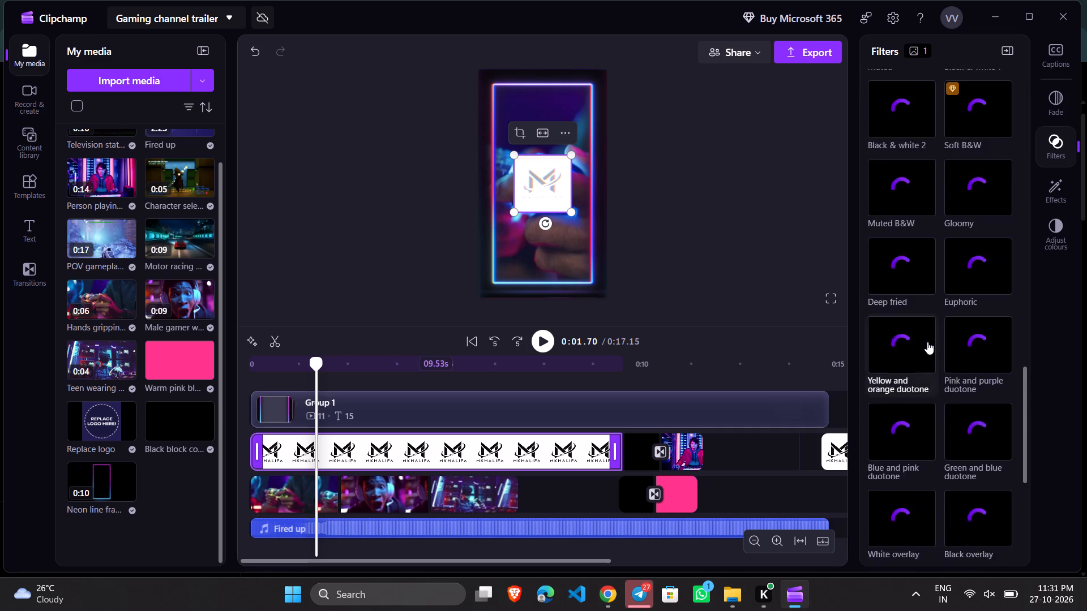
scroll(927, 342, "down", 9)
scroll(948, 380, "up", 17)
scroll(949, 377, "up", 6)
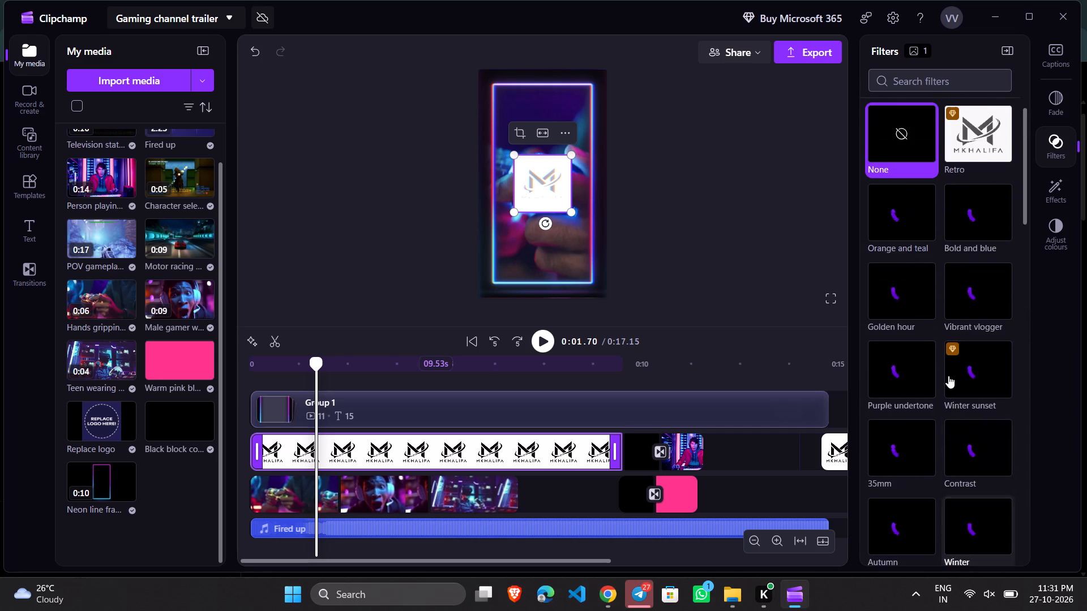
scroll(948, 376, "up", 3)
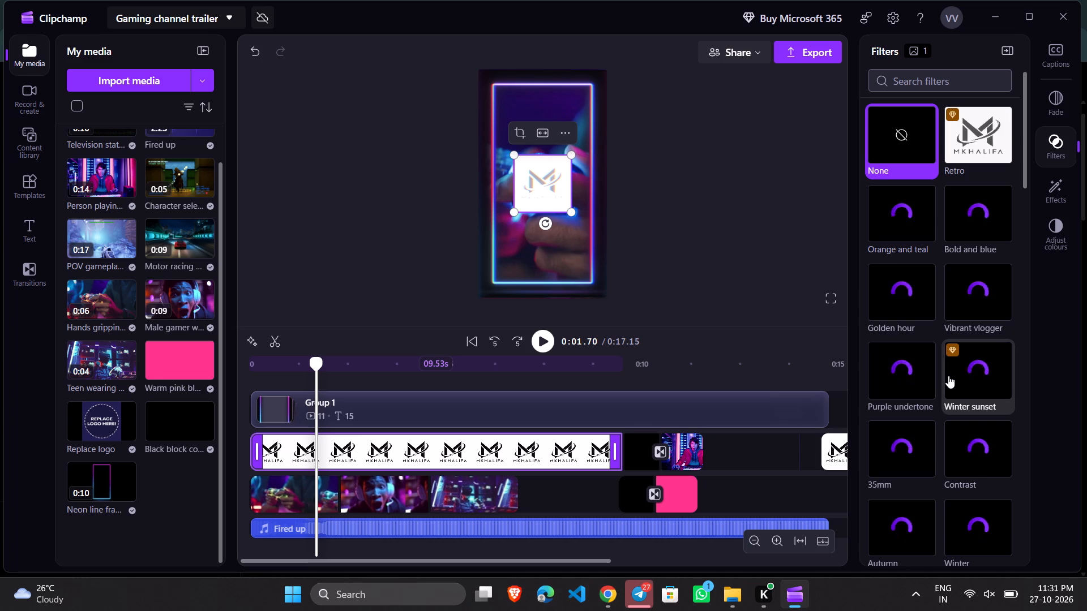
left_click(1054, 192)
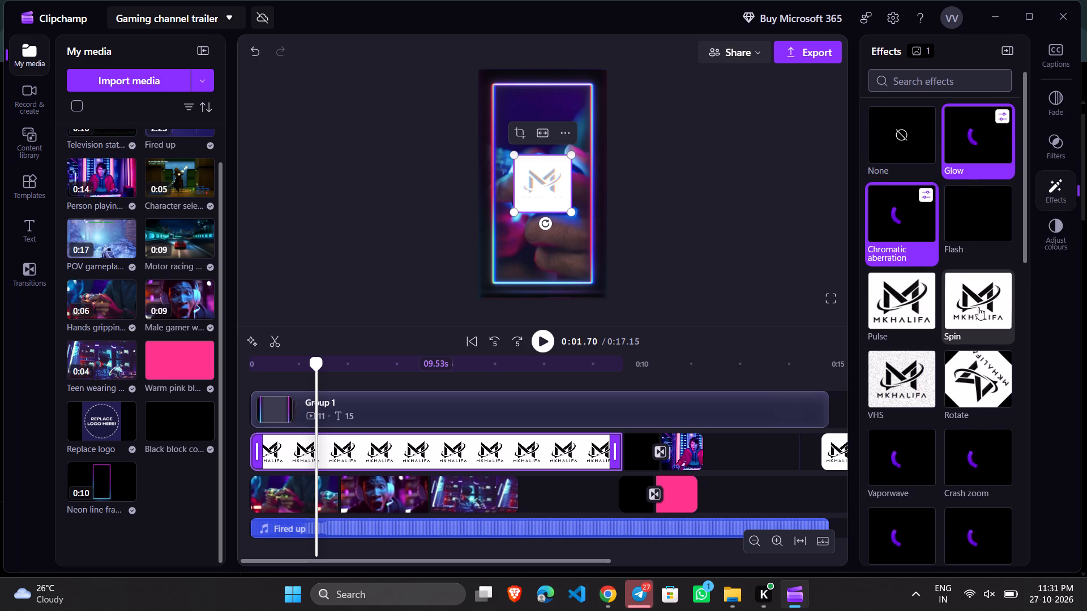
scroll(978, 308, "down", 6)
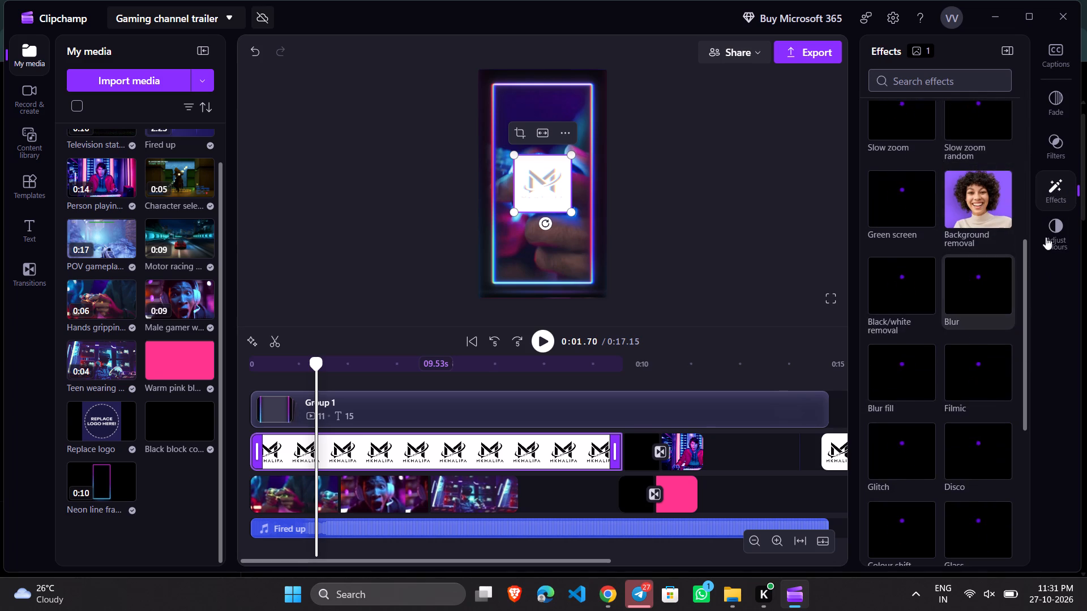
Set the opening MKHALIFA logo clip's exposure slightly below neutral in its colour adjustments.
left_click(1056, 221)
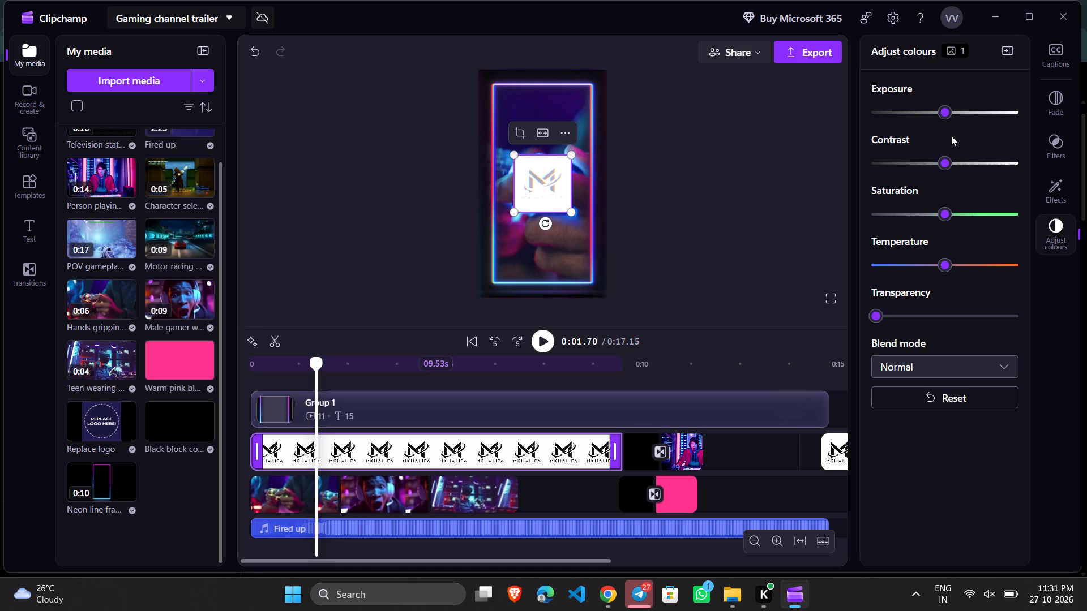
left_click_drag(945, 114, 966, 113)
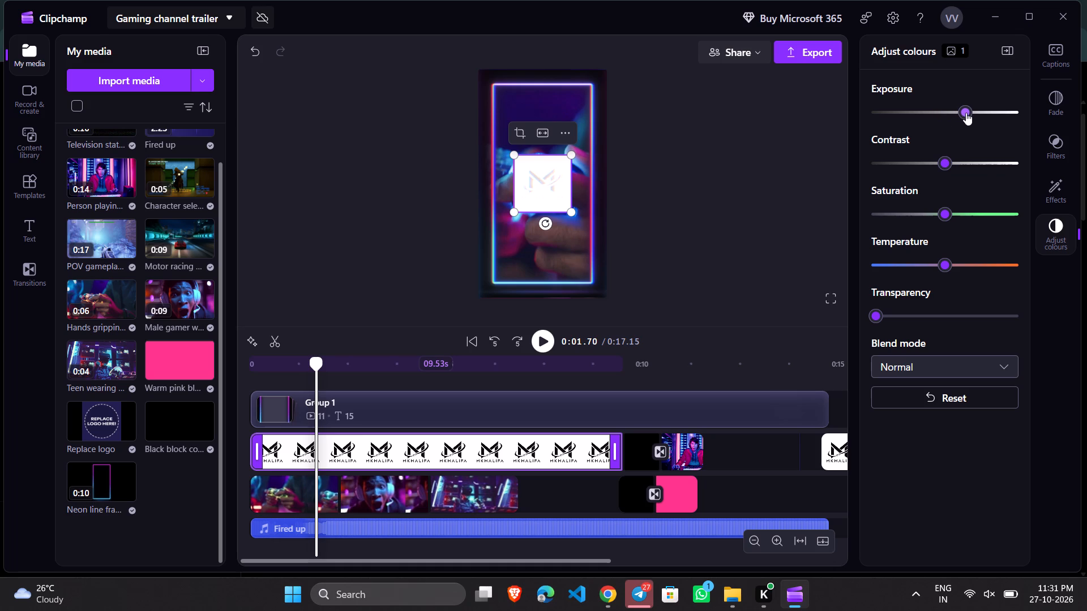
left_click_drag(966, 113, 864, 127)
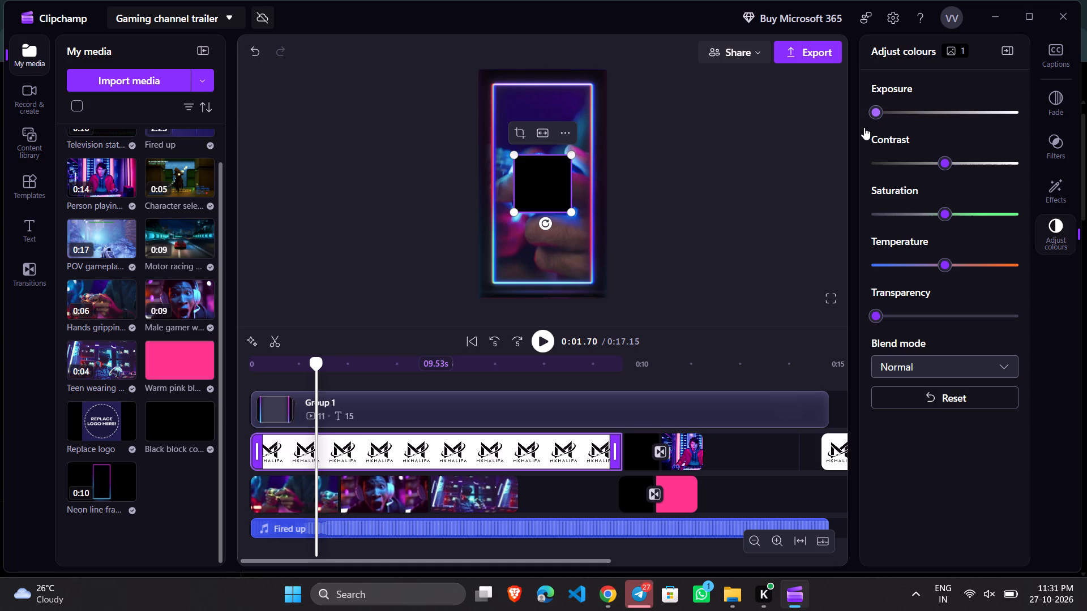
left_click_drag(864, 127, 950, 131)
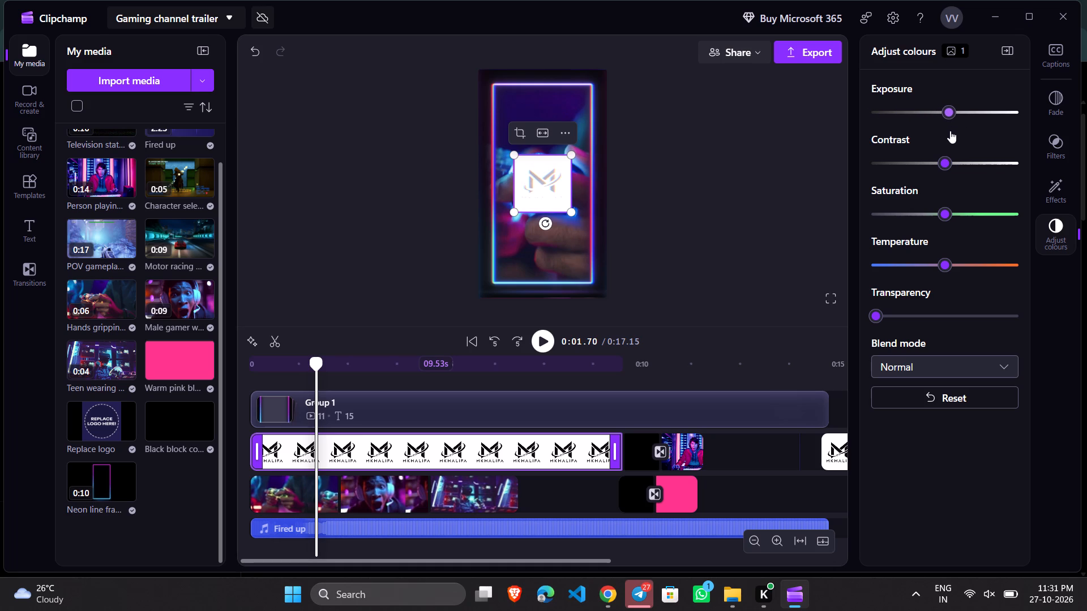
left_click_drag(950, 131, 935, 130)
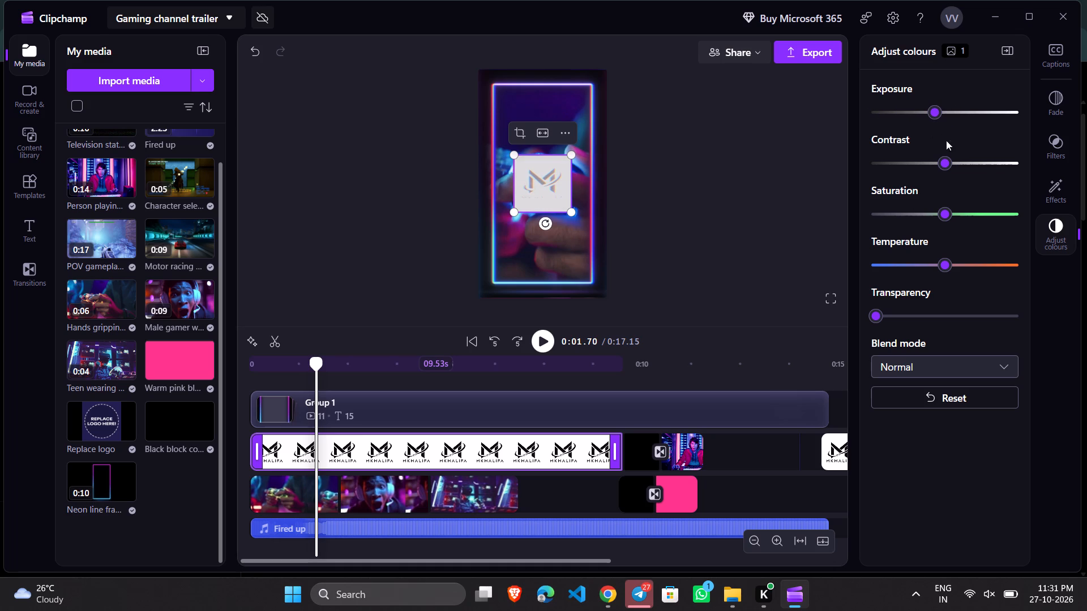
Fine-tune the opening logo clip's colours, setting contrast just below neutral and saturation slightly above neutral.
left_click_drag(940, 161, 961, 163)
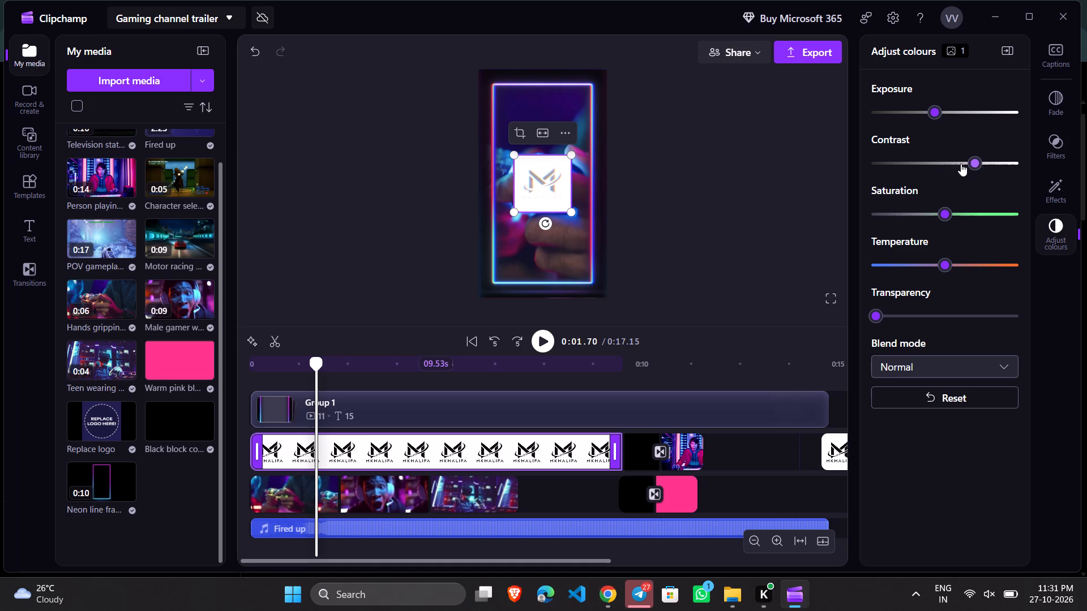
left_click_drag(961, 163, 931, 167)
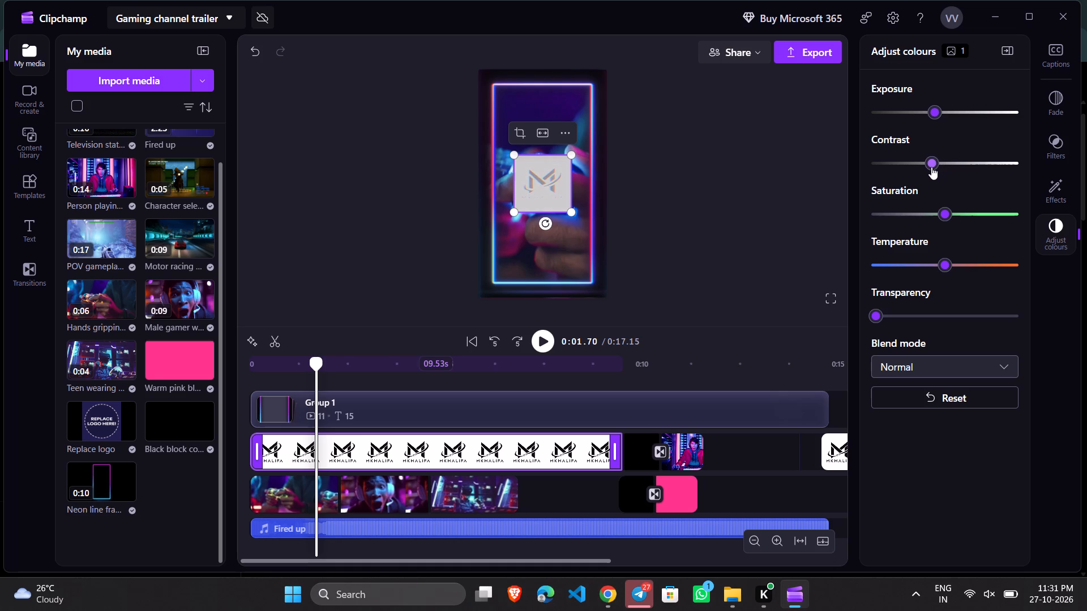
left_click_drag(931, 167, 944, 179)
left_click_drag(946, 210, 907, 213)
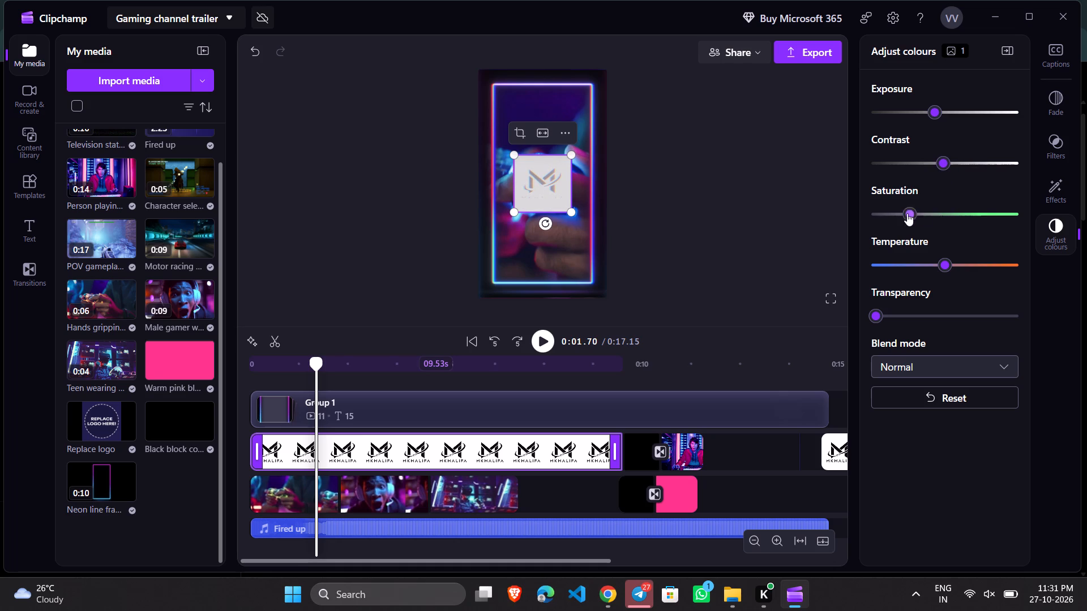
left_click_drag(907, 213, 1039, 203)
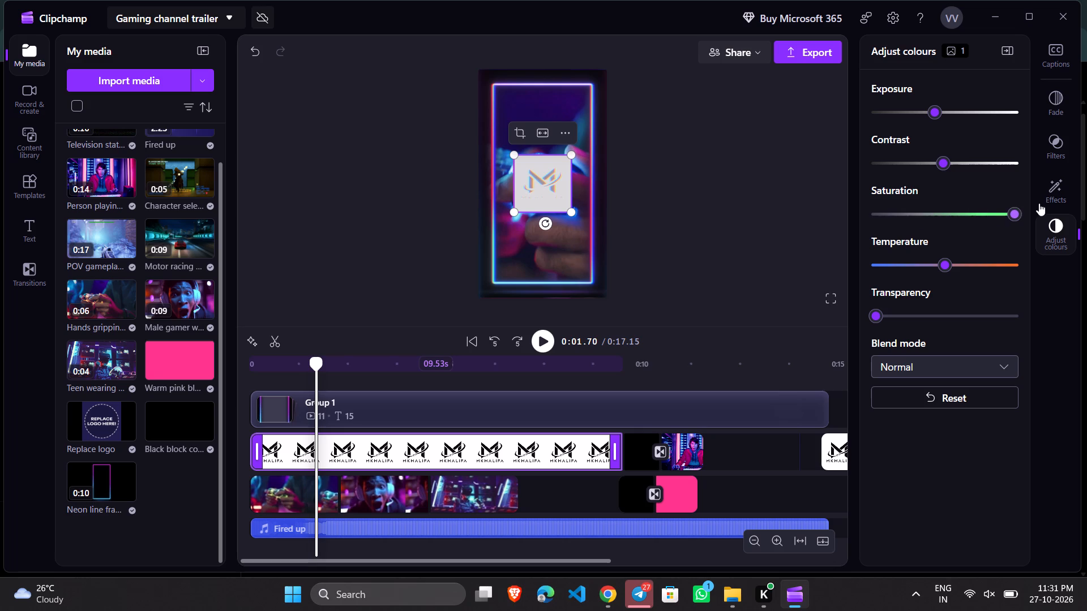
left_click_drag(1039, 203, 941, 233)
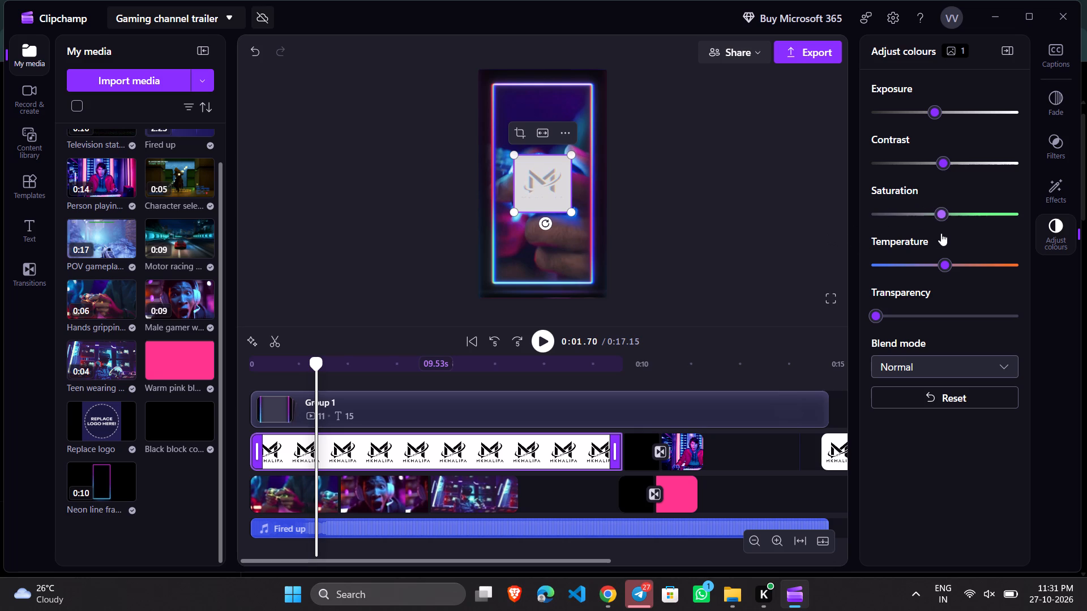
left_click_drag(941, 233, 952, 243)
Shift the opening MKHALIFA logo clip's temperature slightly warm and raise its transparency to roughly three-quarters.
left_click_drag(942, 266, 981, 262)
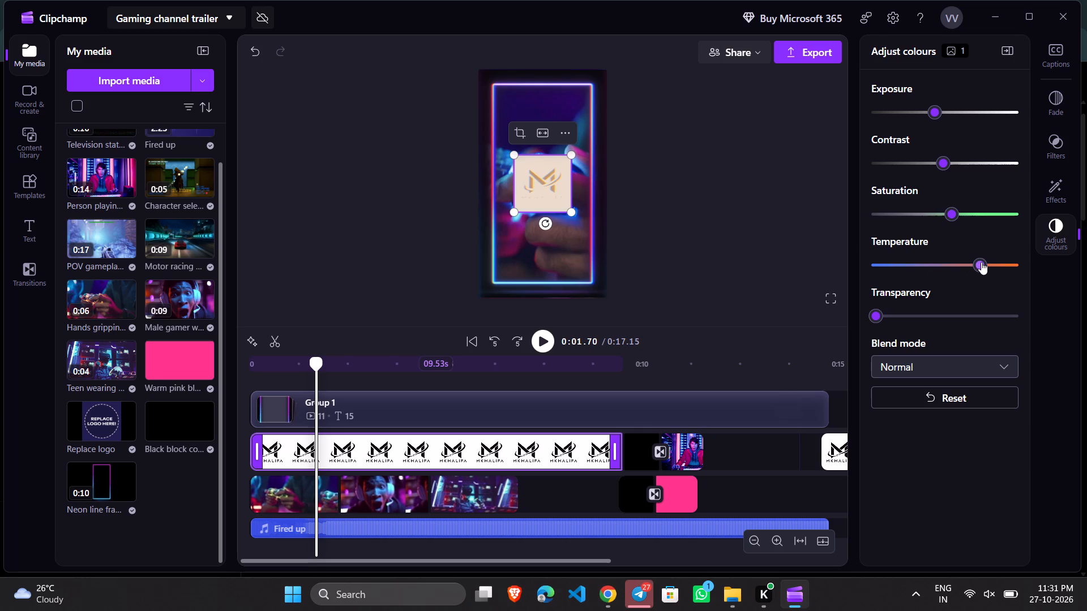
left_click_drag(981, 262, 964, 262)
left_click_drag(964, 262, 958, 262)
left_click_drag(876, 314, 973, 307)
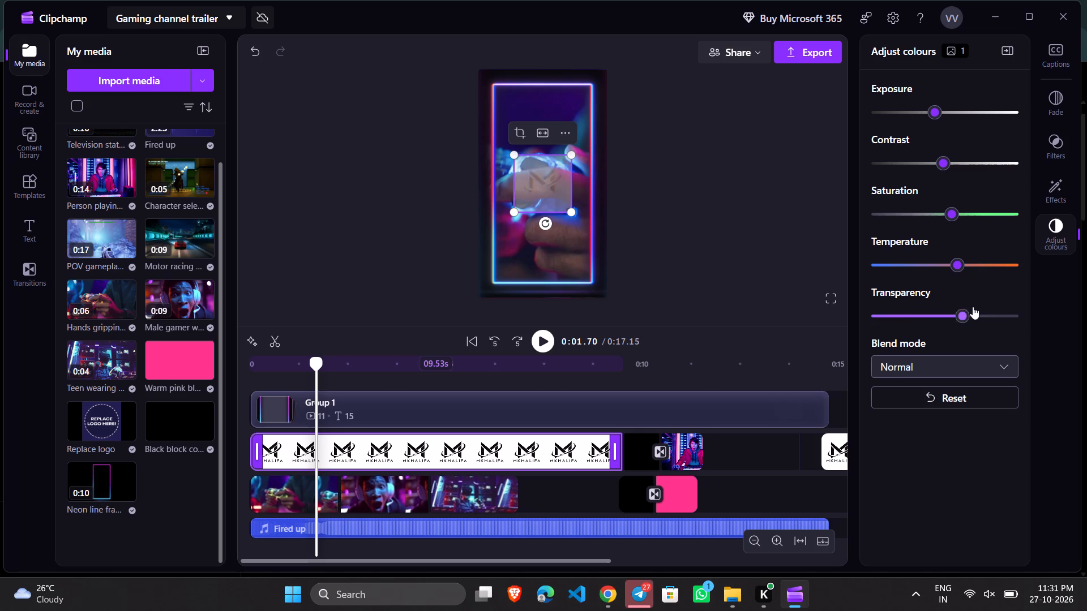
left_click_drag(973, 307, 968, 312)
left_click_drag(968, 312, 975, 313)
Try the Darken and Multiply blend modes on the first hands-gripping clip, and settle on Lighten.
left_click(704, 279)
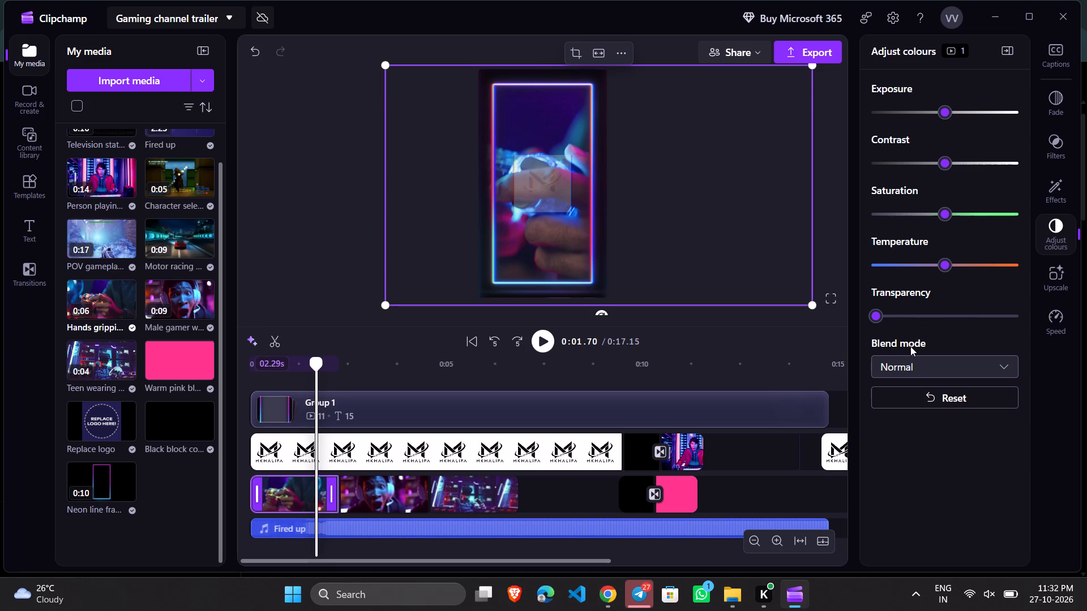
left_click(905, 368)
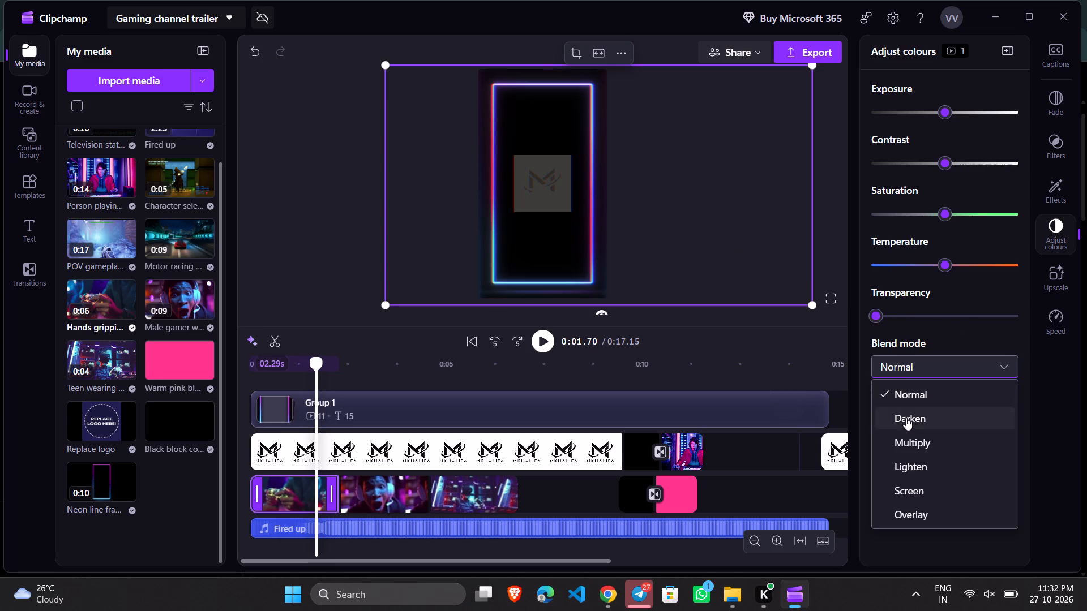
left_click(906, 418)
left_click(913, 358)
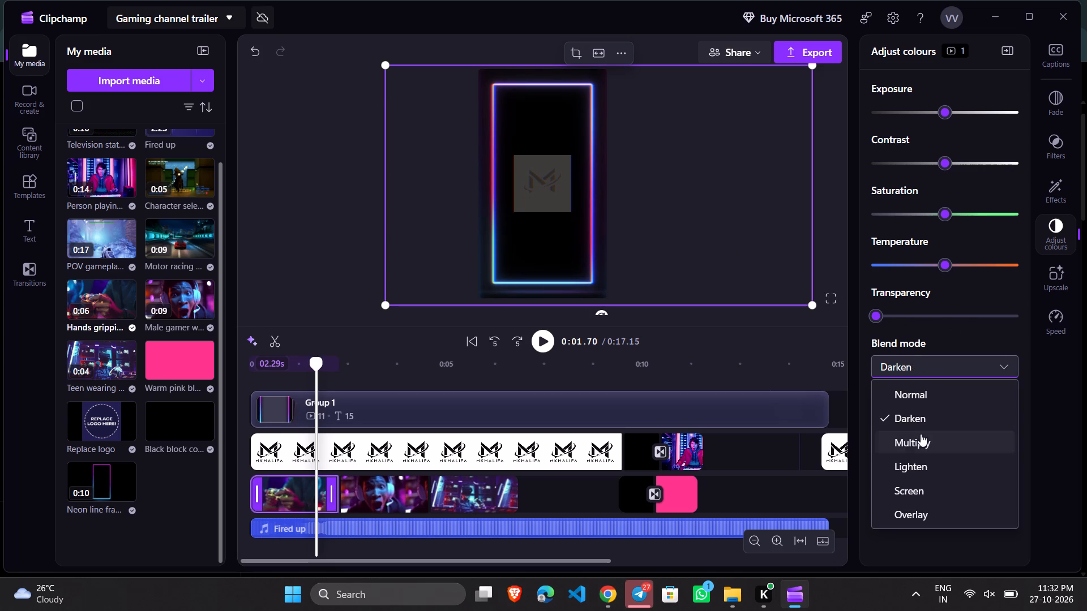
left_click(917, 446)
left_click(922, 373)
left_click(918, 465)
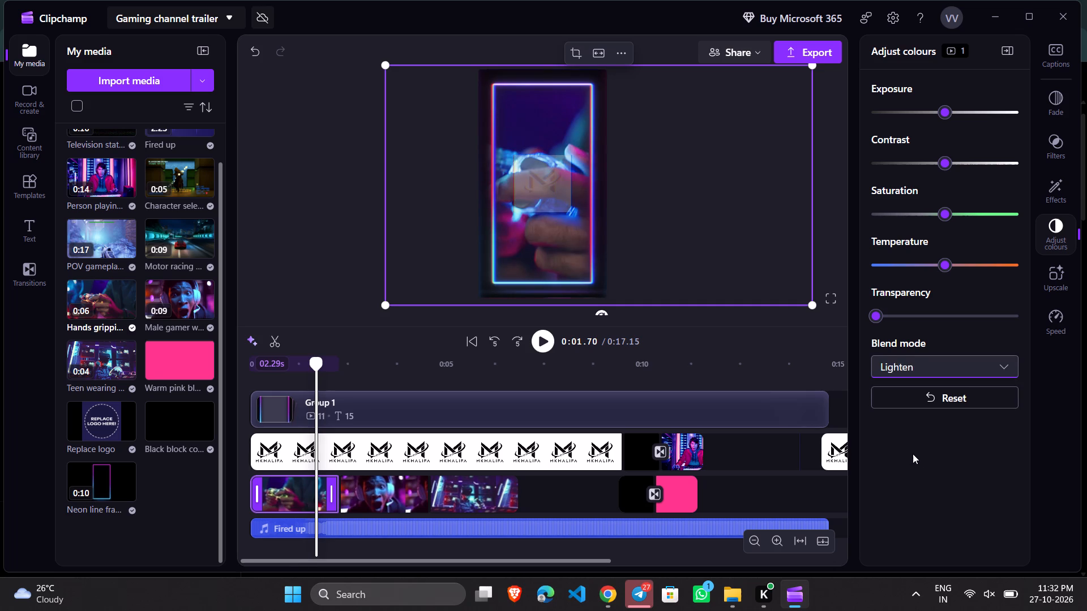
left_click(913, 454)
Try the coolest temperature on the first hands-gripping clip, and set it just below neutral.
left_click_drag(943, 260, 856, 275)
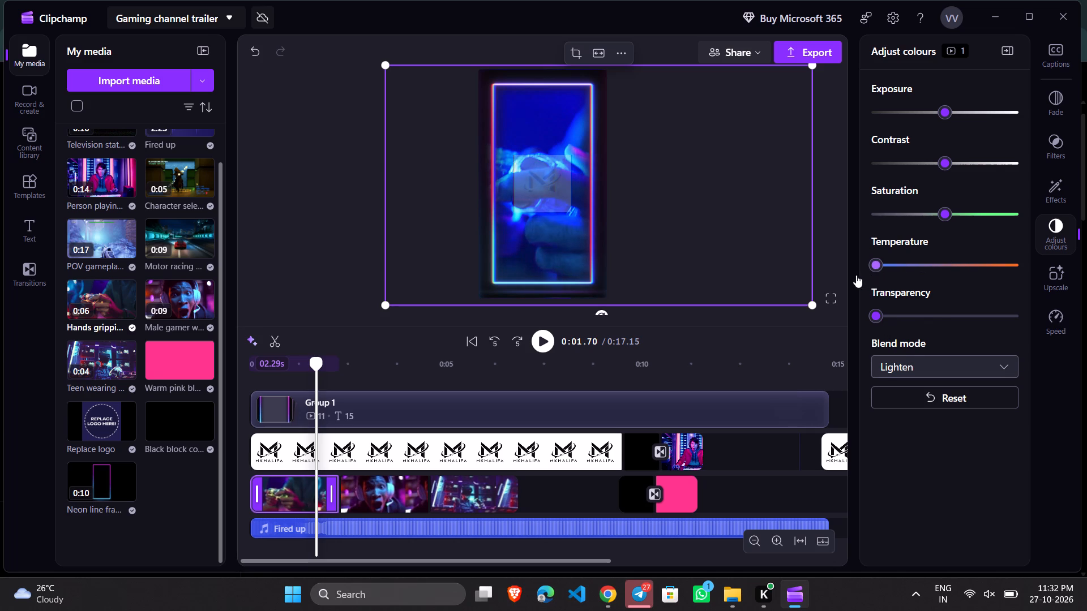
left_click_drag(856, 275, 951, 283)
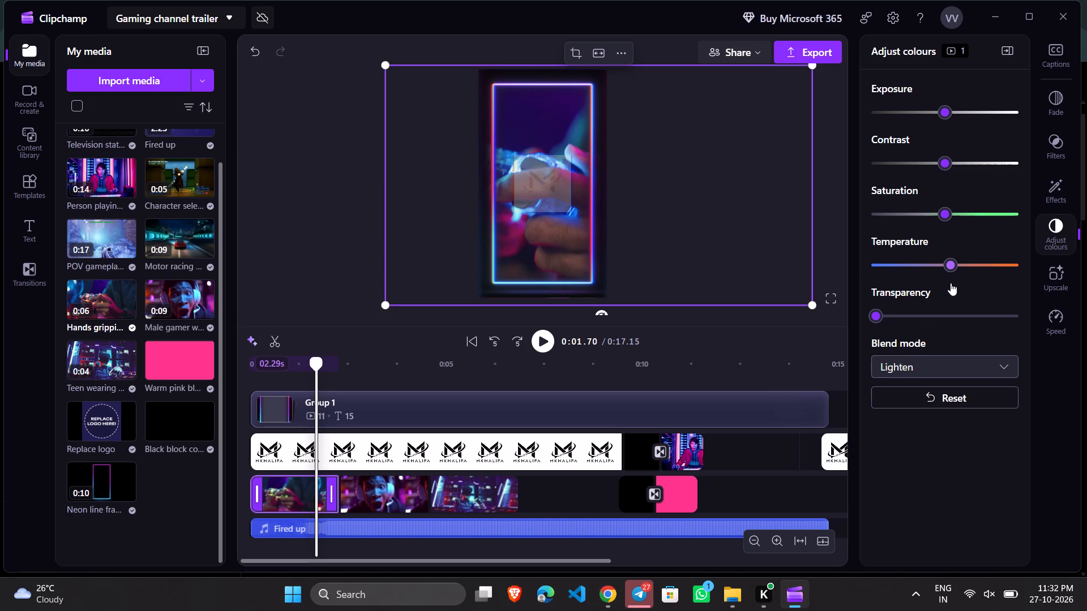
left_click_drag(951, 283, 944, 285)
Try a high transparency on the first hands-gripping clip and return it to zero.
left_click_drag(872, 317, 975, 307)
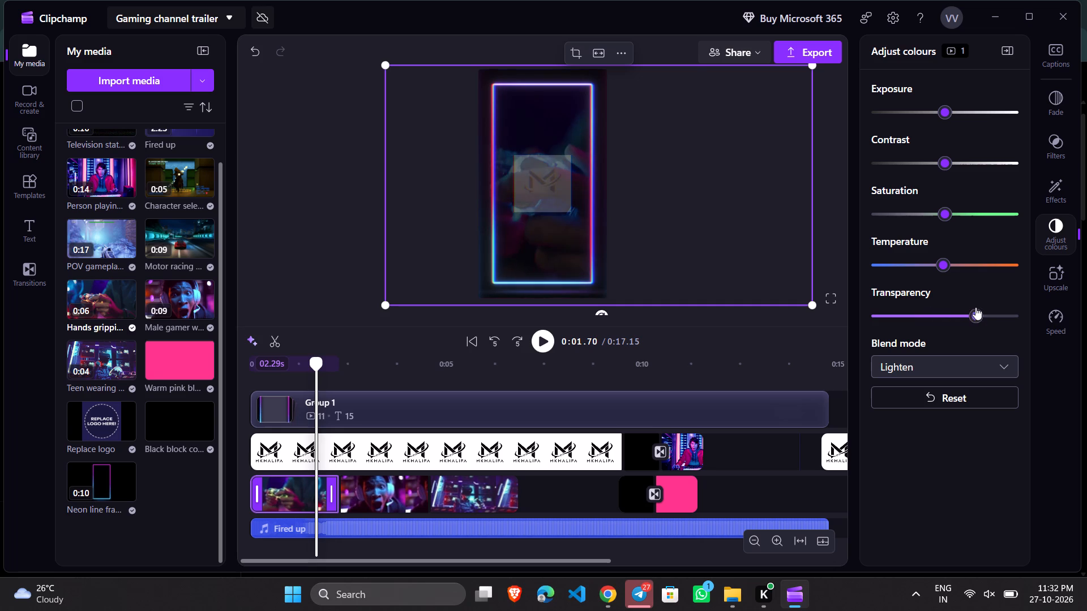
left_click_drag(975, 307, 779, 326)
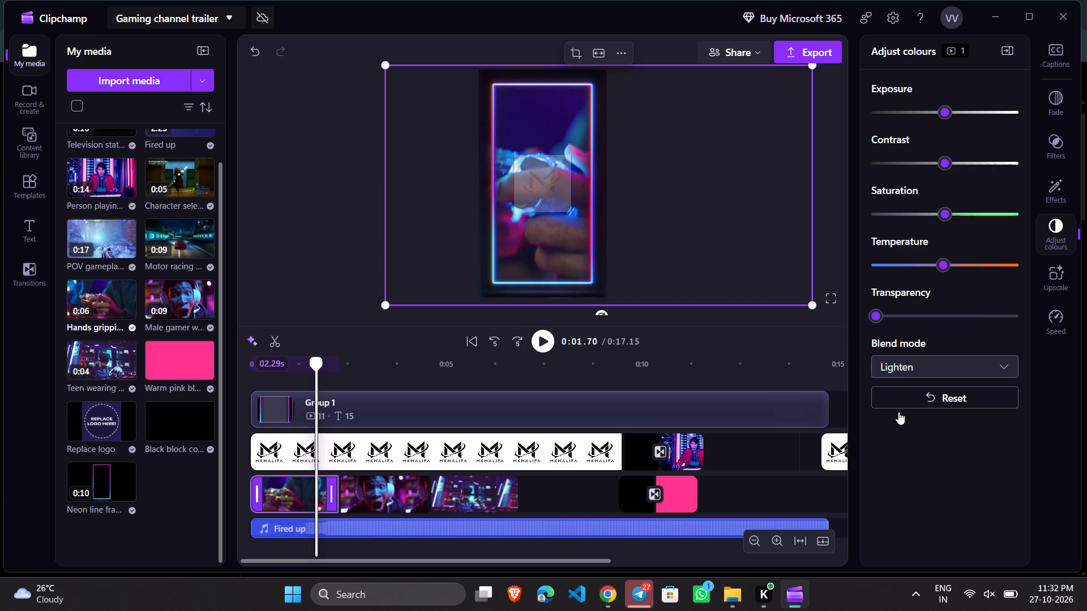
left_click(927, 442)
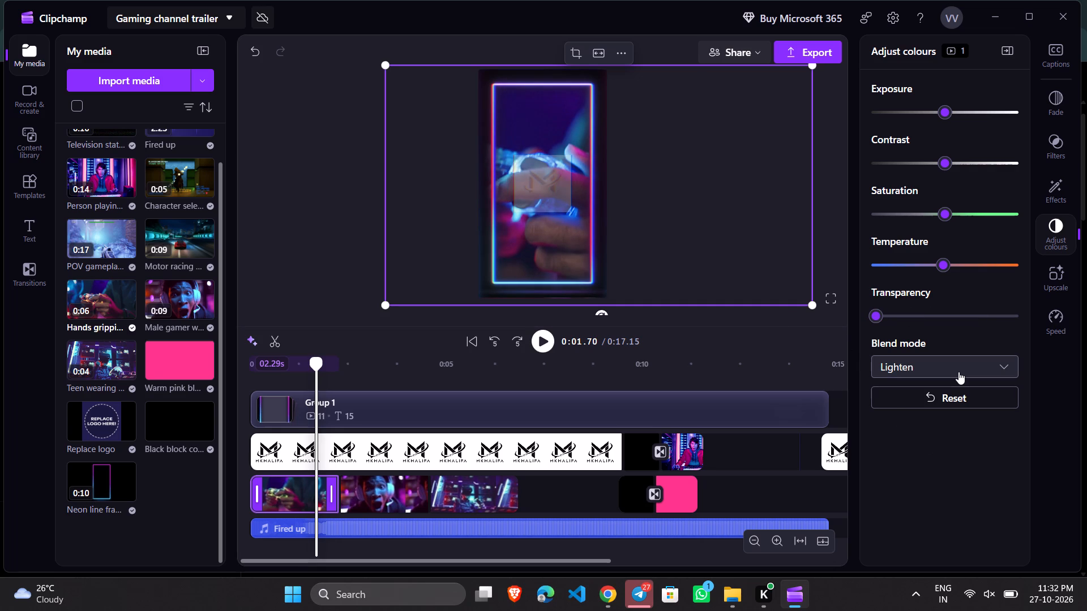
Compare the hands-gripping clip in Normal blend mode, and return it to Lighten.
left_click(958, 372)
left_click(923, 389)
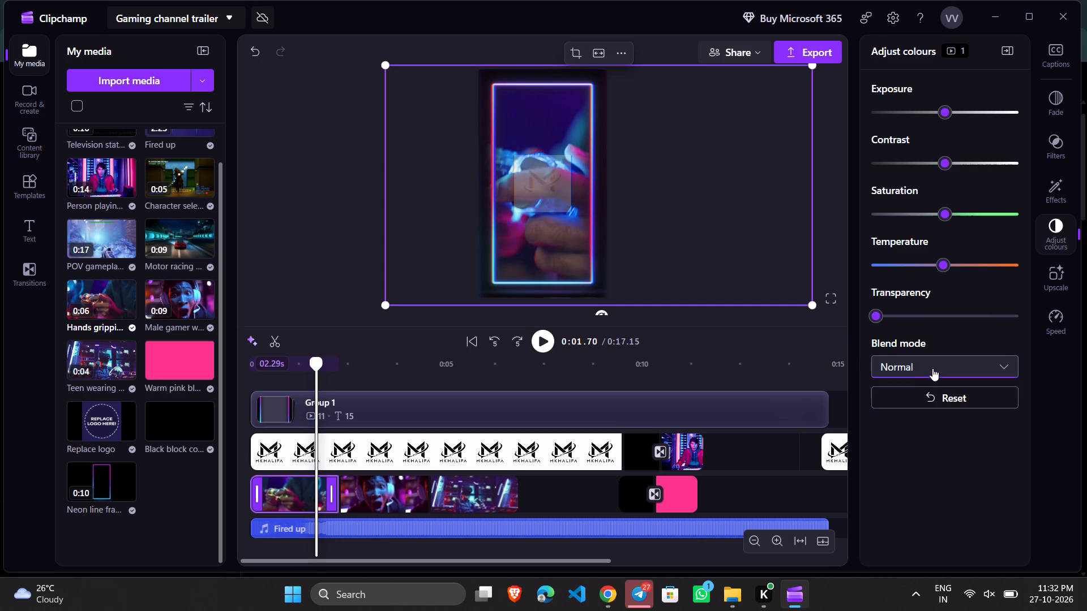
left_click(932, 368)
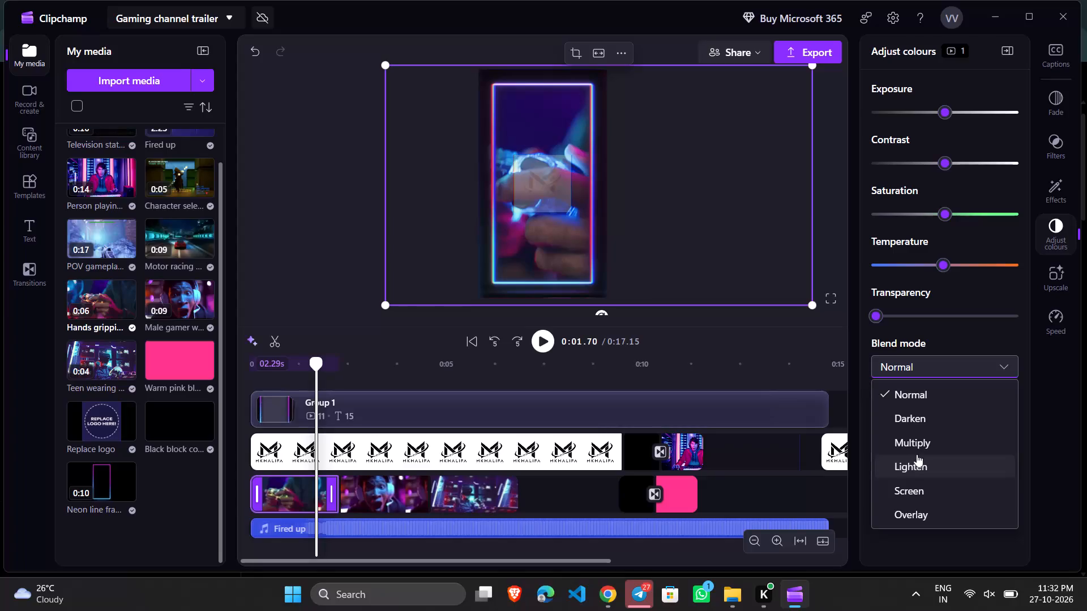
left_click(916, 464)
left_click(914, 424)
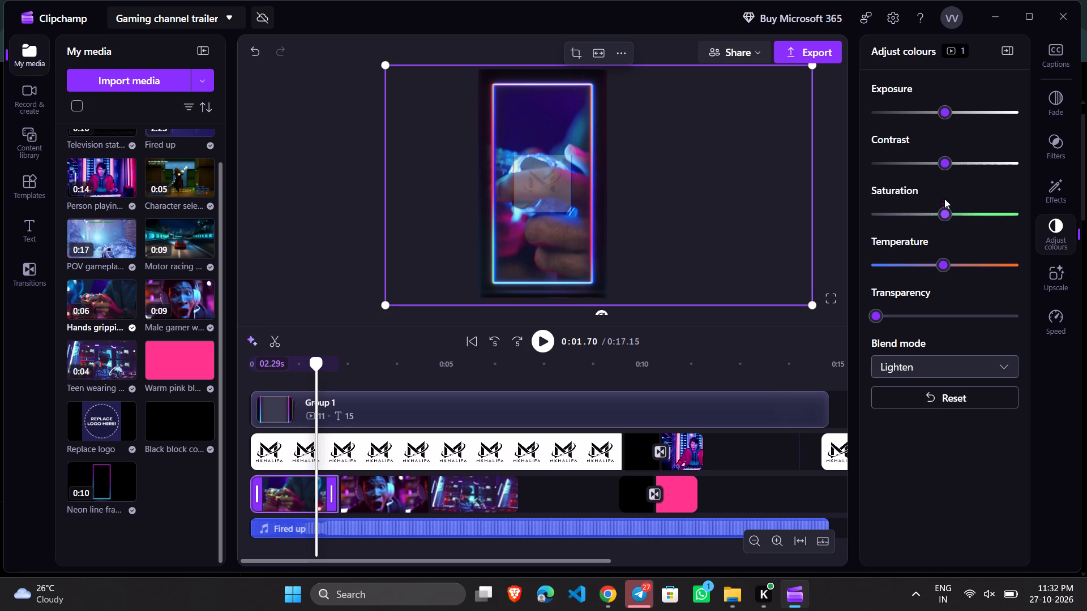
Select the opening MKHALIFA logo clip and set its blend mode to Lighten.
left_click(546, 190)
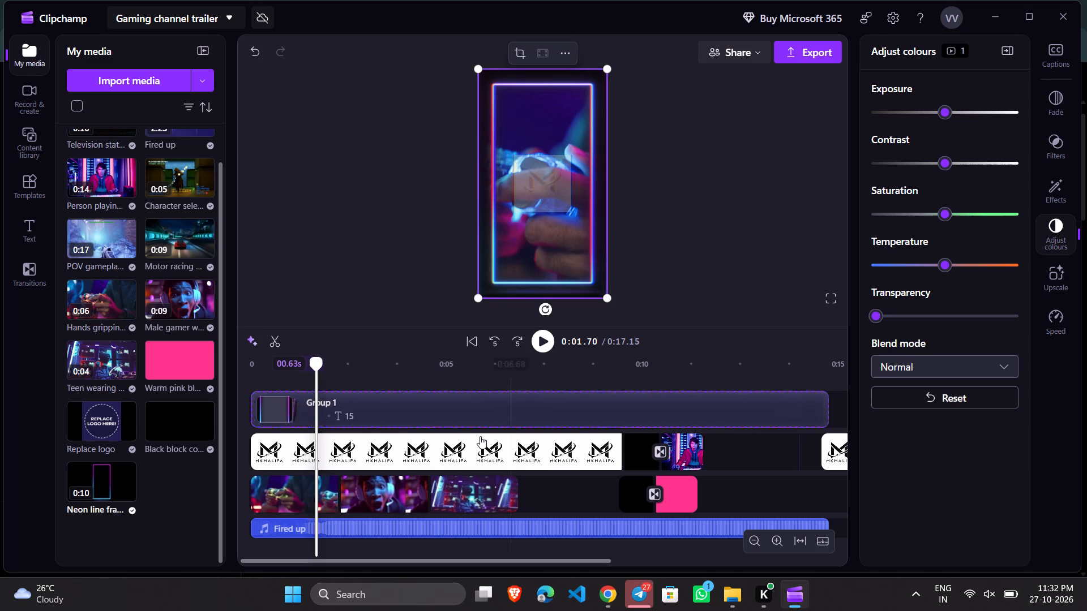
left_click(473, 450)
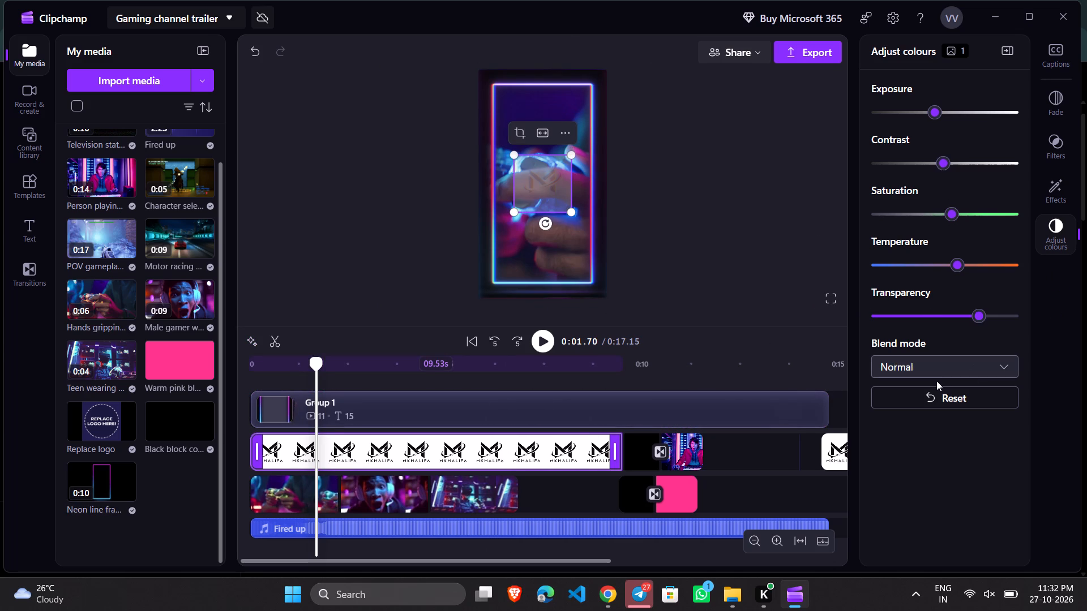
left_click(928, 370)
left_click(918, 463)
Reduce the opening MKHALIFA logo clip's transparency to zero.
left_click_drag(977, 316, 998, 322)
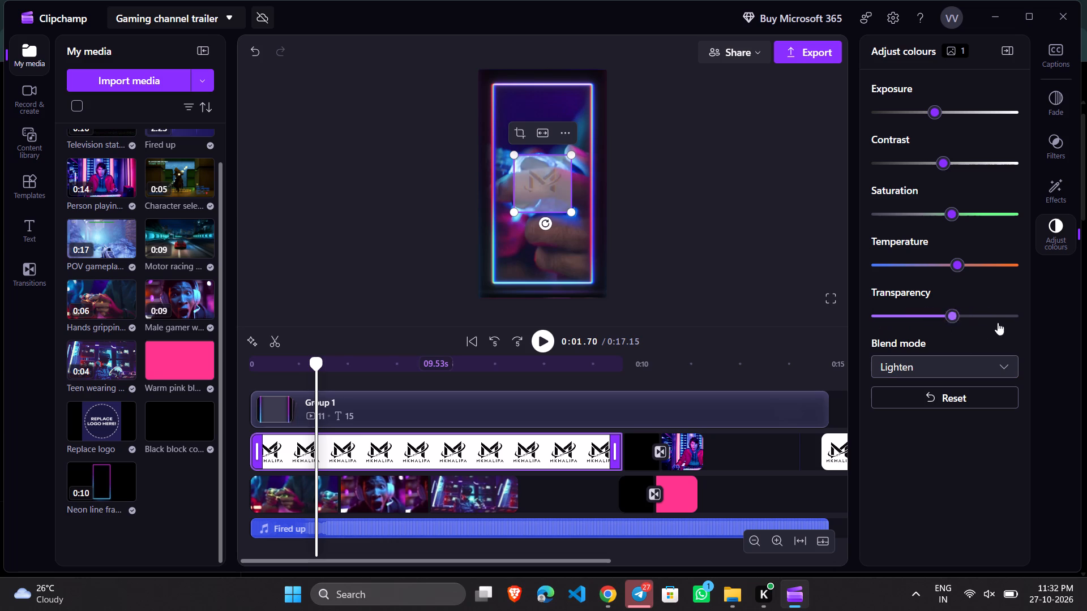
left_click_drag(998, 322, 880, 337)
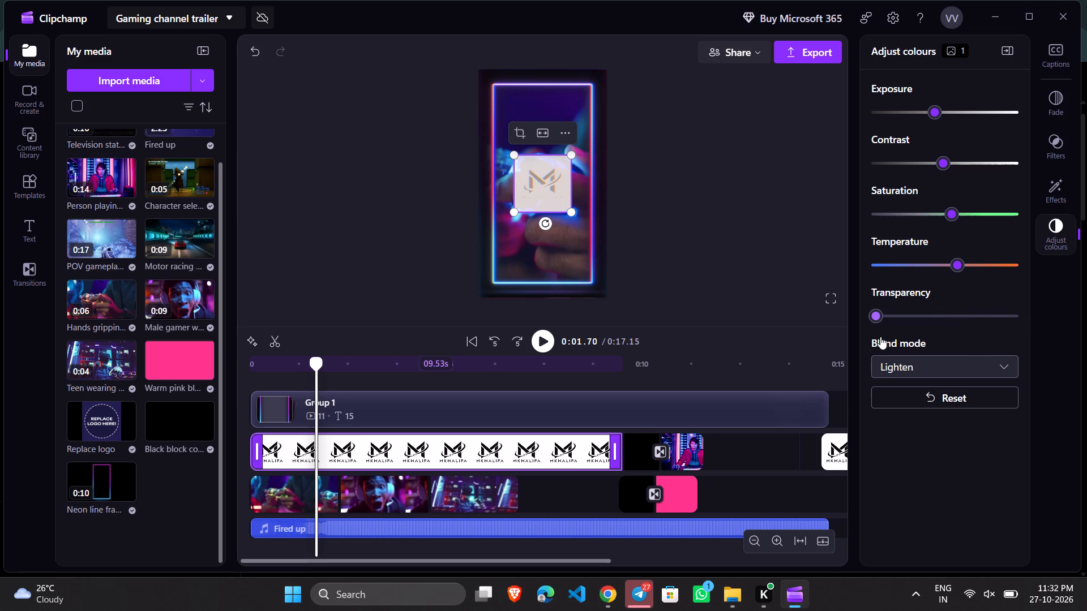
left_click_drag(880, 337, 845, 343)
Switch the opening MKHALIFA logo clip's blend mode to Normal, and settle on Multiply.
left_click(921, 364)
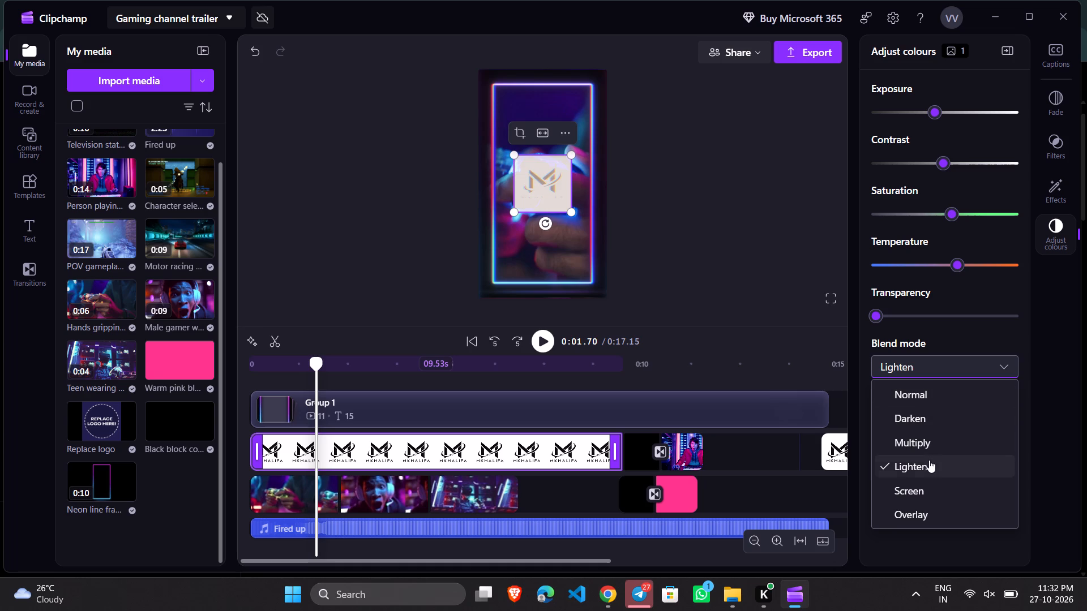
left_click(928, 393)
left_click(925, 360)
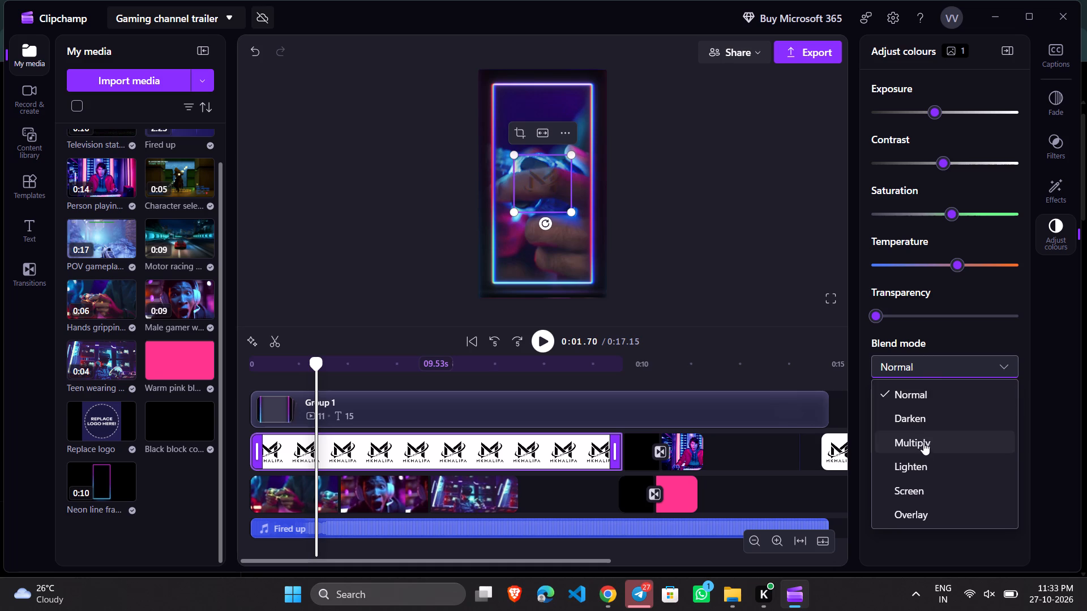
left_click(925, 438)
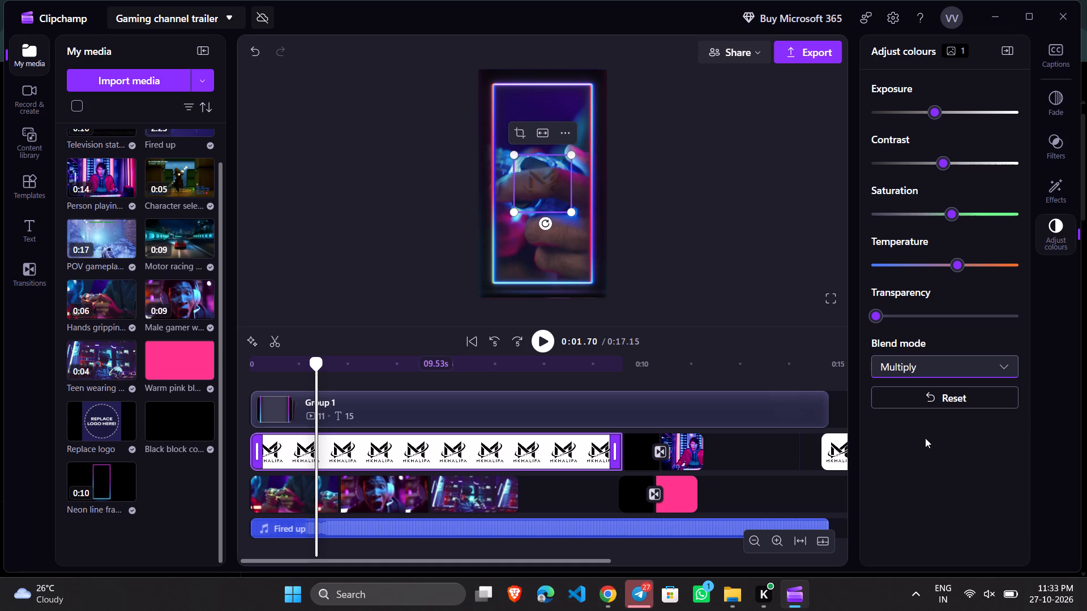
left_click(942, 475)
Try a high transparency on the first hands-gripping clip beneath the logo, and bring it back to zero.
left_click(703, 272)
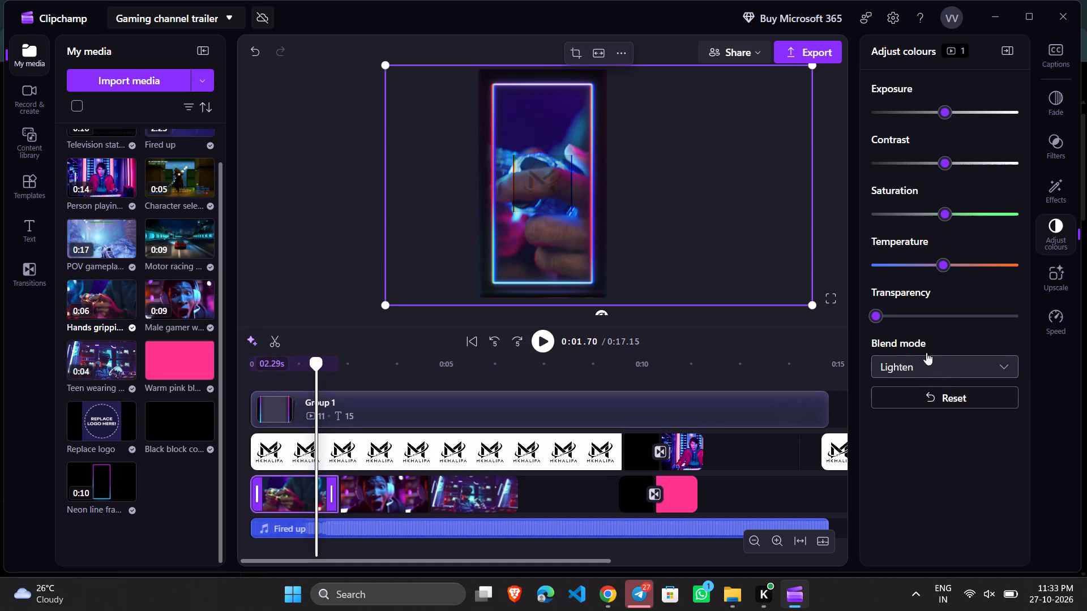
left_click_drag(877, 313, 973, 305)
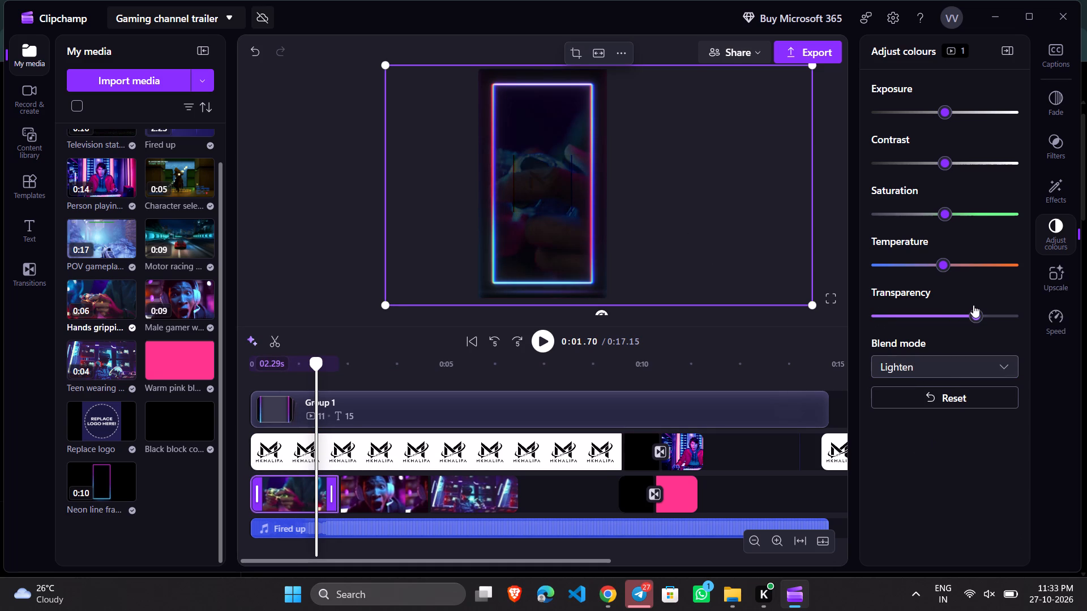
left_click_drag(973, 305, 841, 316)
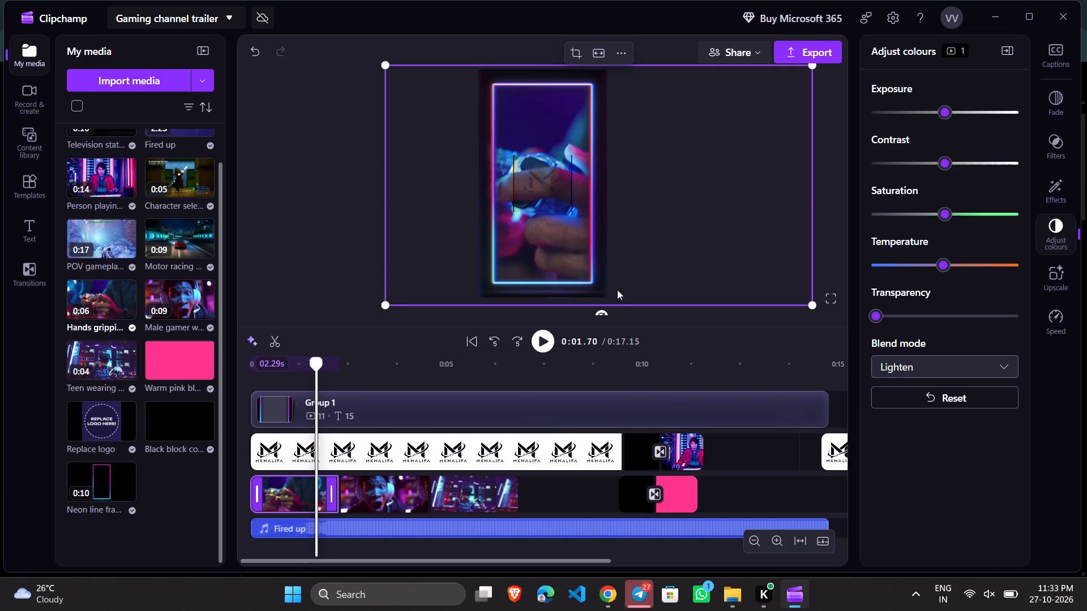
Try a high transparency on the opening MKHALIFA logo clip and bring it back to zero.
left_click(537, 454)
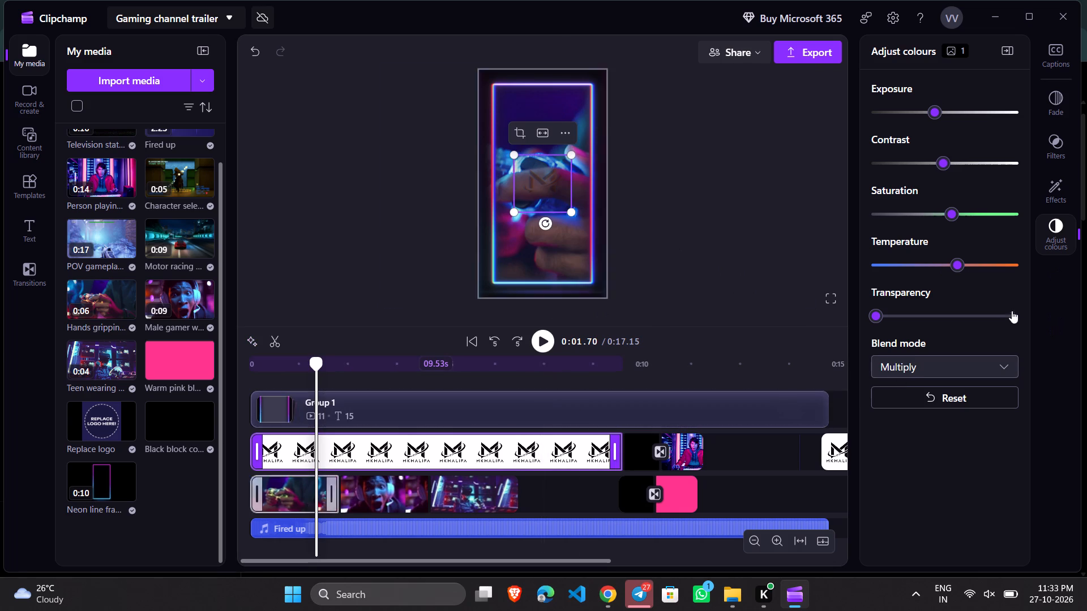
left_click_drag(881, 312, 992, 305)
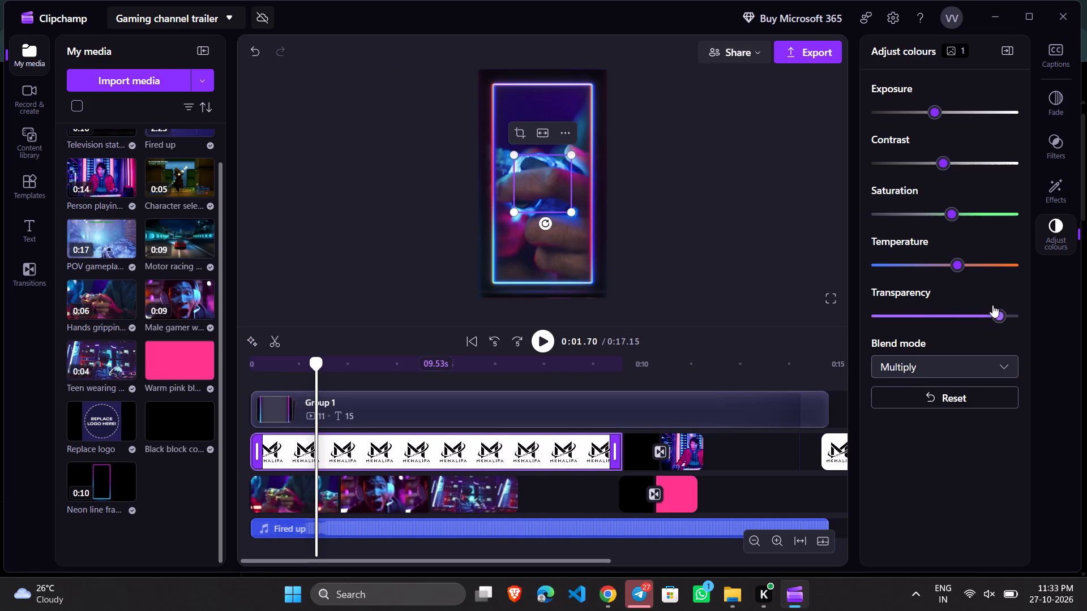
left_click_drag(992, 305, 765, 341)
Set the opening MKHALIFA logo clip's temperature well into the cool range, slightly short of the coolest end.
left_click_drag(959, 266, 969, 266)
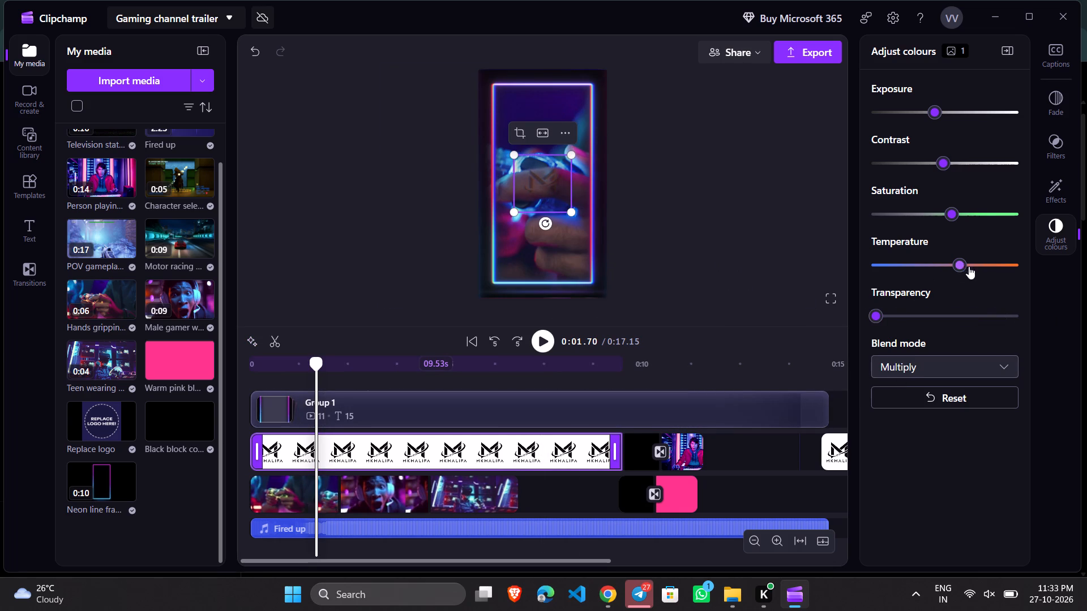
left_click_drag(969, 266, 872, 277)
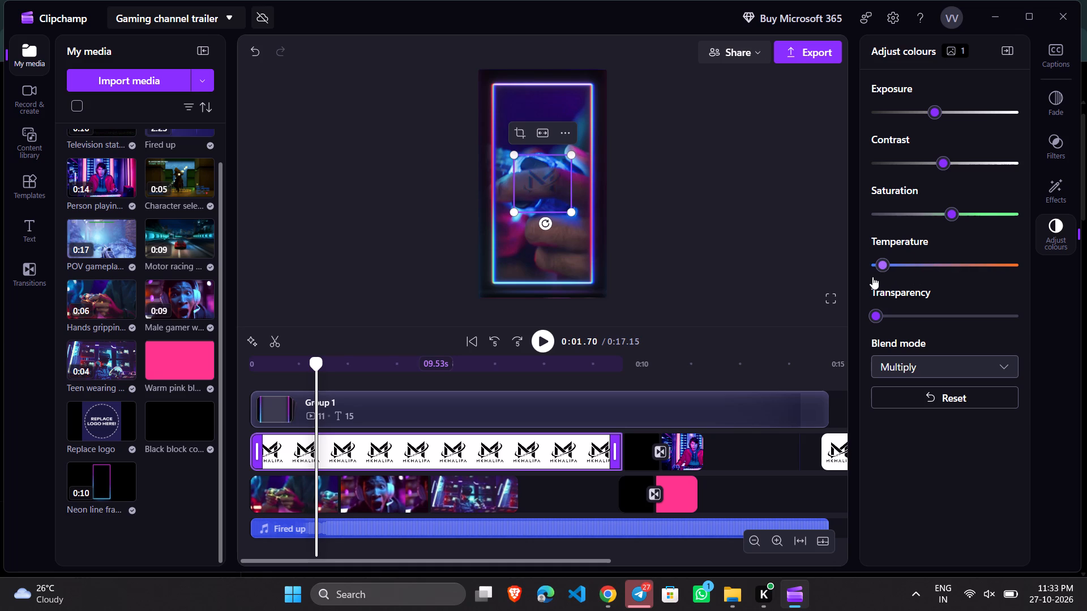
left_click_drag(872, 277, 897, 282)
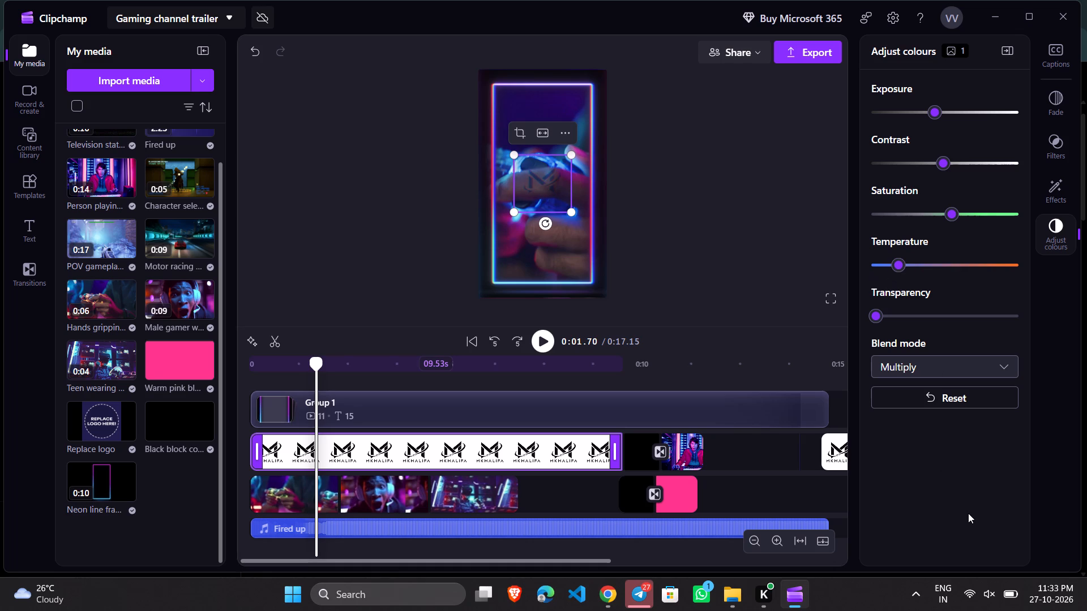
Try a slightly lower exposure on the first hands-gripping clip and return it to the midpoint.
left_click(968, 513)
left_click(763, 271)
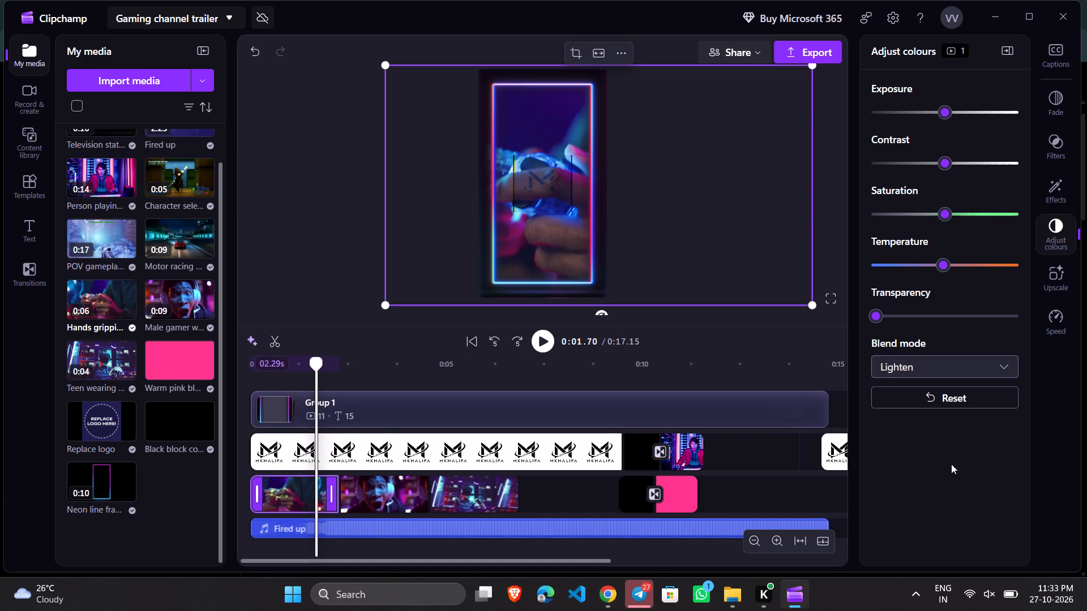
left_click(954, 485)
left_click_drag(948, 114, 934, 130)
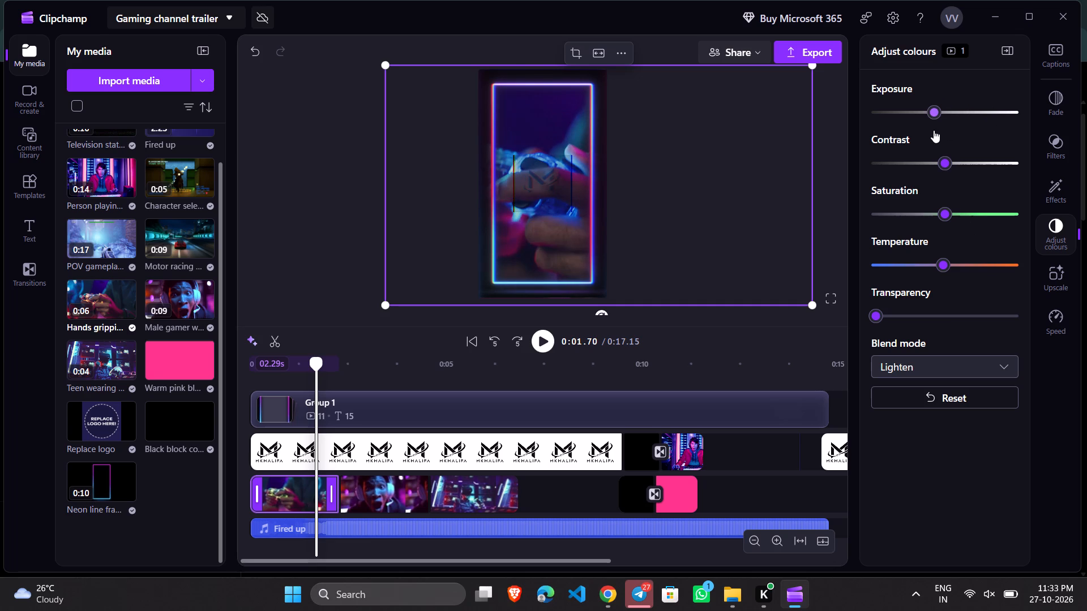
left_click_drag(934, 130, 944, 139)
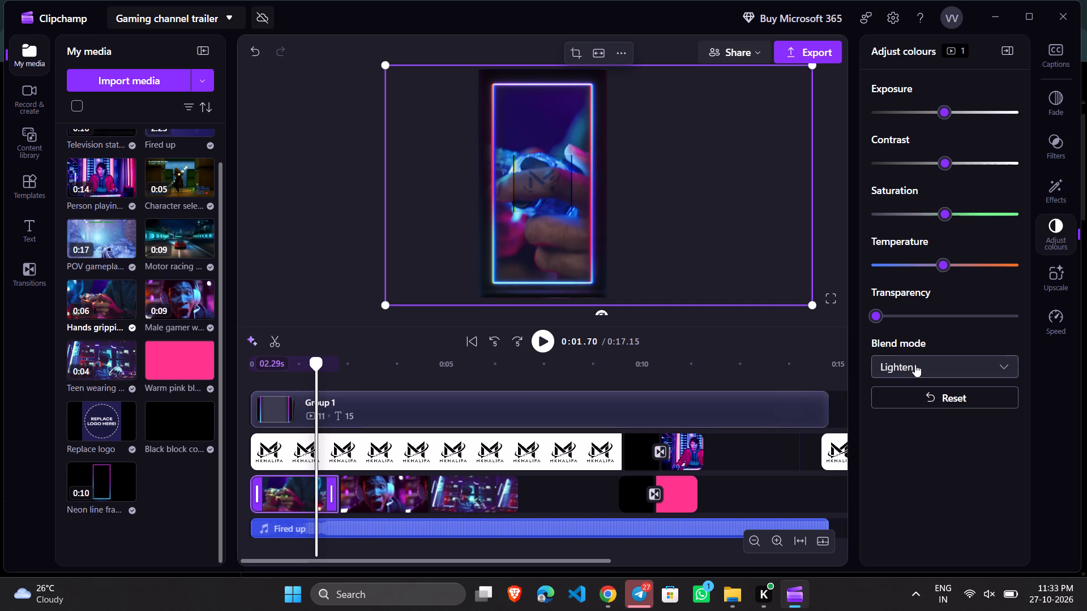
Set the first hands-gripping clip's blend mode to Normal.
left_click(915, 364)
left_click(913, 394)
Try brighter and darker exposures on the opening MKHALIFA logo clip, and settle on about the midpoint.
left_click(575, 450)
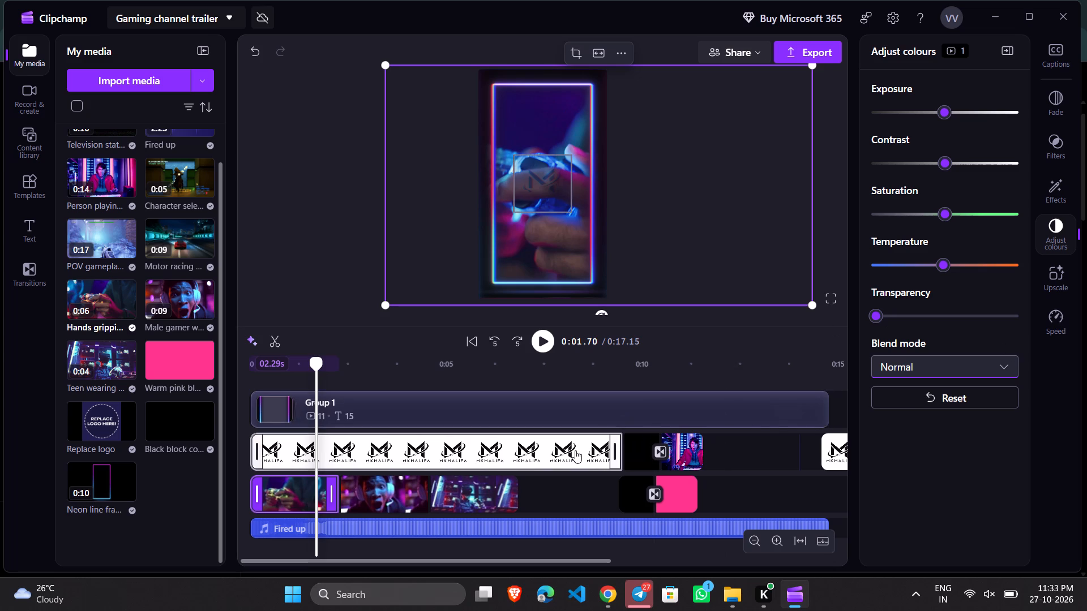
left_click_drag(936, 112, 983, 111)
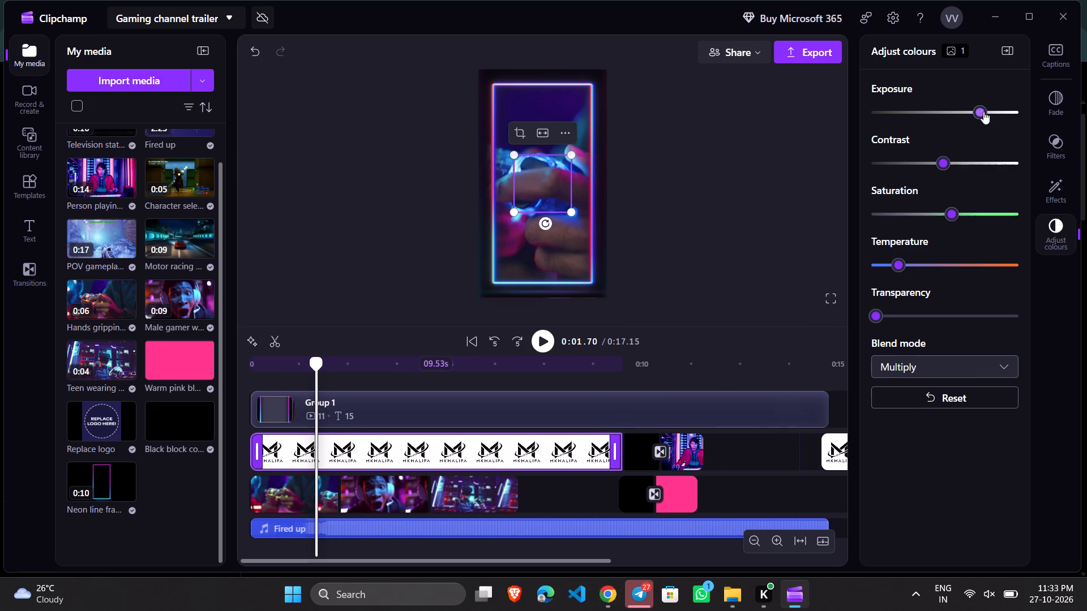
left_click_drag(983, 111, 920, 140)
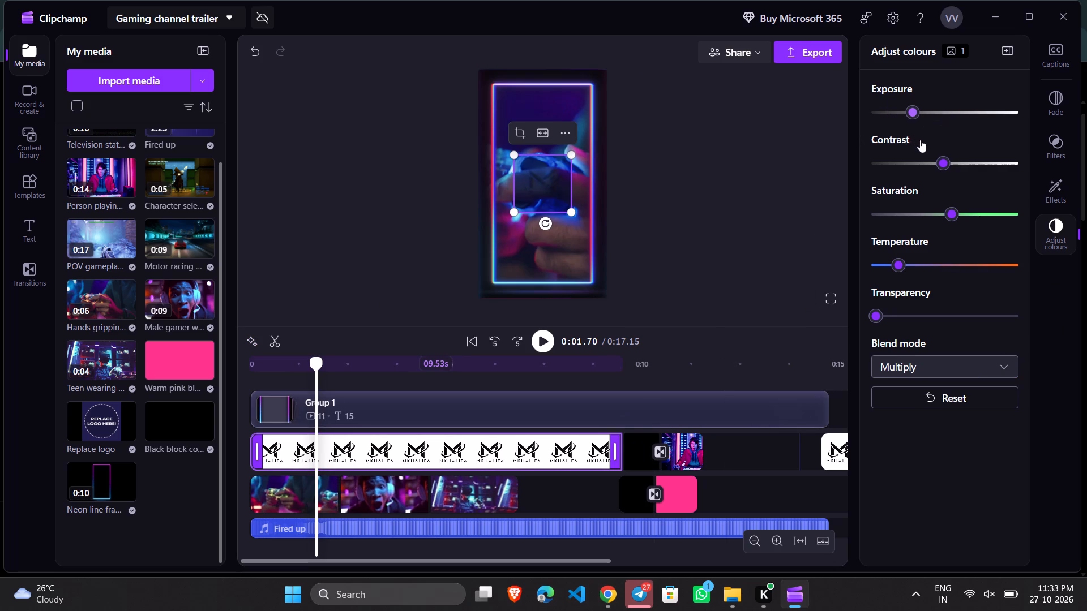
left_click_drag(920, 140, 922, 140)
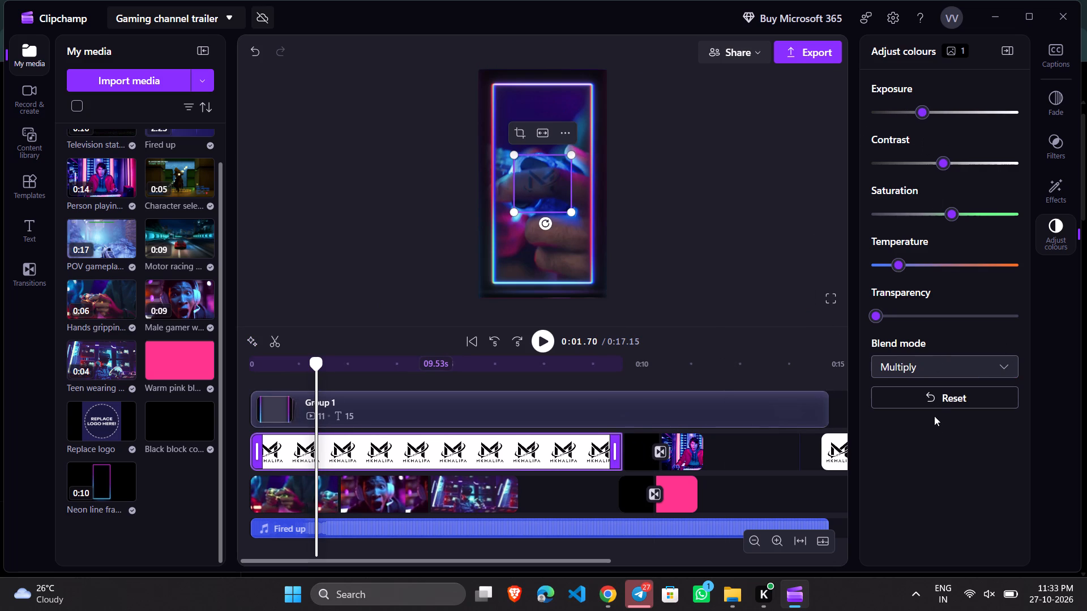
left_click_drag(922, 118, 944, 134)
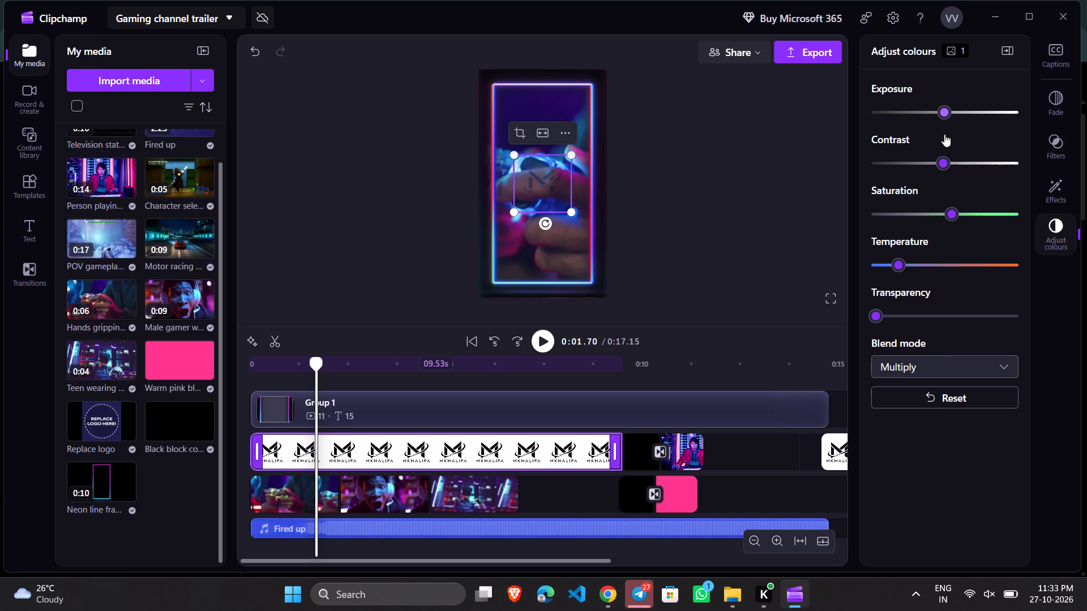
left_click_drag(944, 134, 944, 135)
Raise the opening MKHALIFA logo clip's contrast slightly above the midpoint and set its temperature to the coolest end.
left_click_drag(944, 163, 962, 170)
left_click_drag(962, 170, 961, 172)
left_click_drag(902, 265, 878, 270)
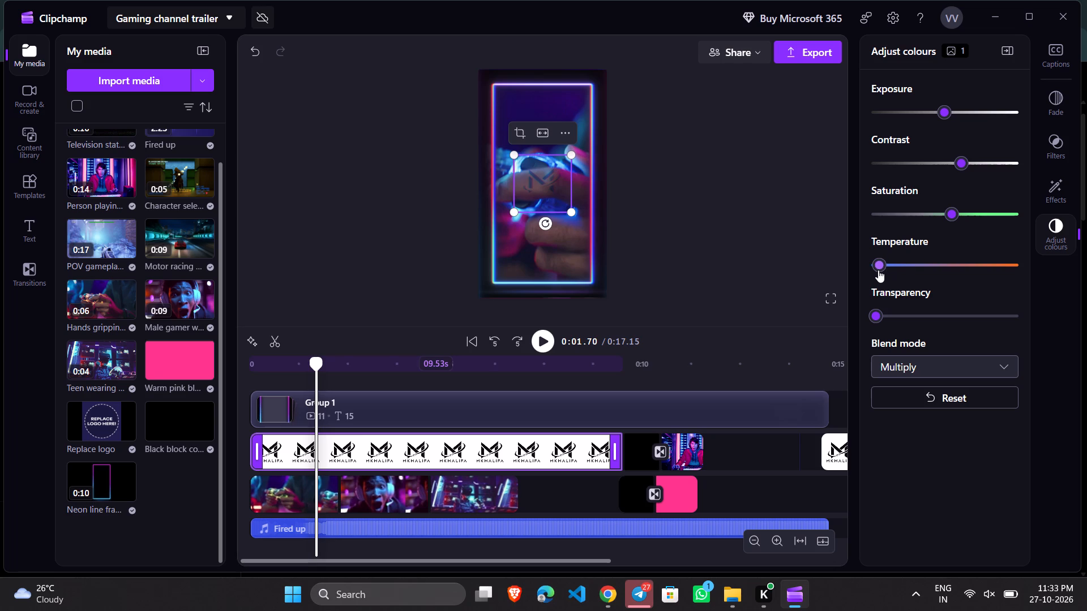
left_click_drag(878, 270, 837, 268)
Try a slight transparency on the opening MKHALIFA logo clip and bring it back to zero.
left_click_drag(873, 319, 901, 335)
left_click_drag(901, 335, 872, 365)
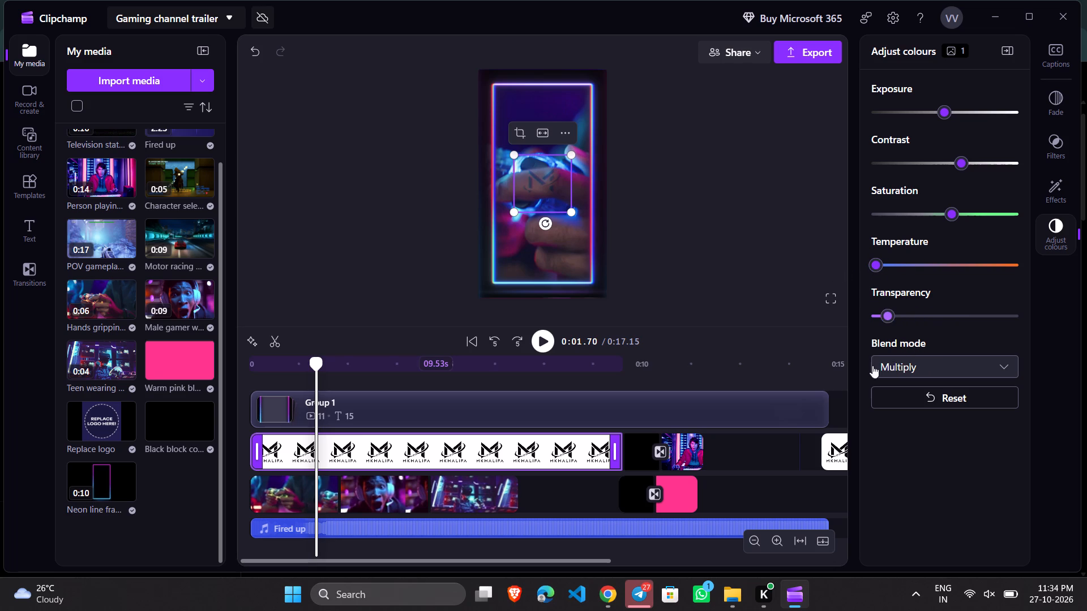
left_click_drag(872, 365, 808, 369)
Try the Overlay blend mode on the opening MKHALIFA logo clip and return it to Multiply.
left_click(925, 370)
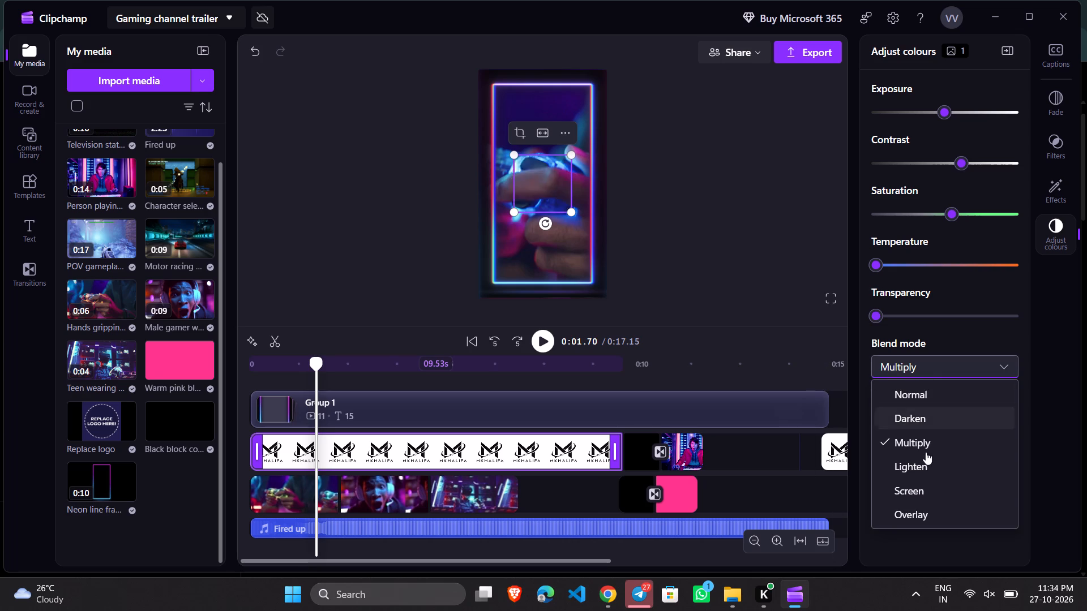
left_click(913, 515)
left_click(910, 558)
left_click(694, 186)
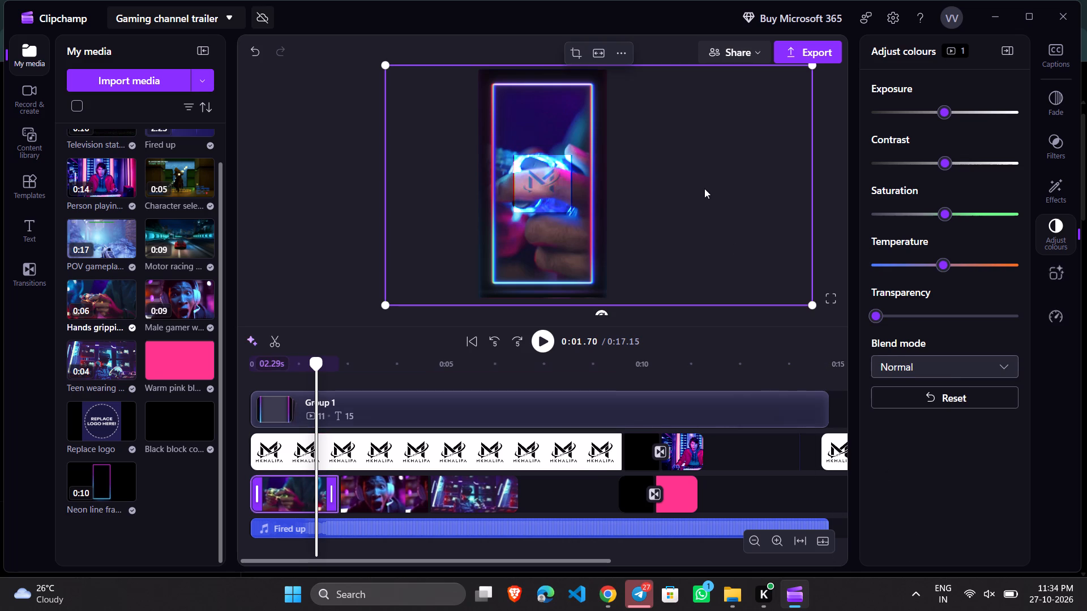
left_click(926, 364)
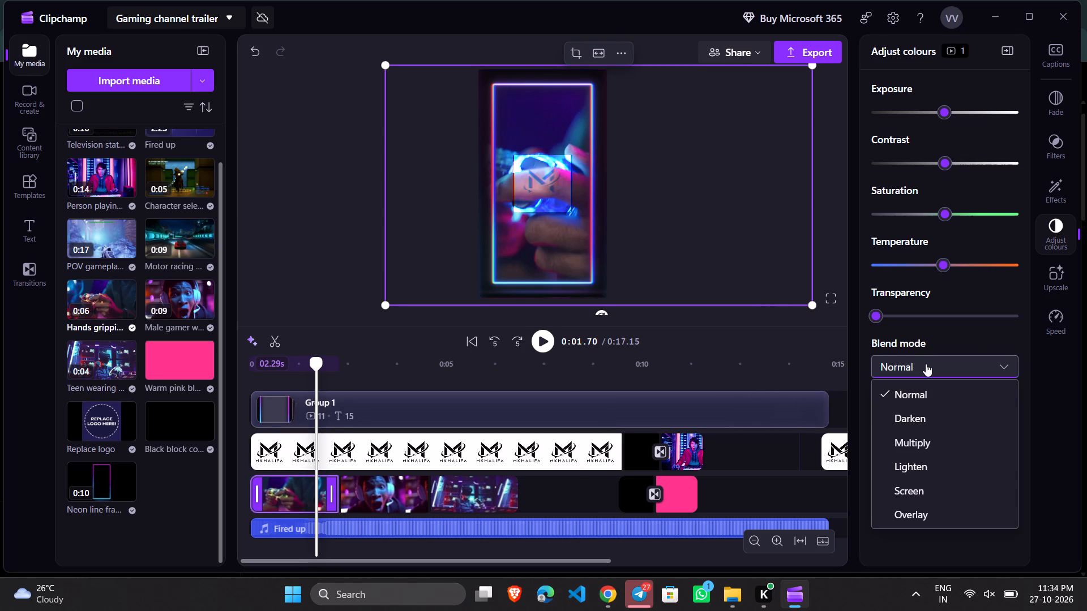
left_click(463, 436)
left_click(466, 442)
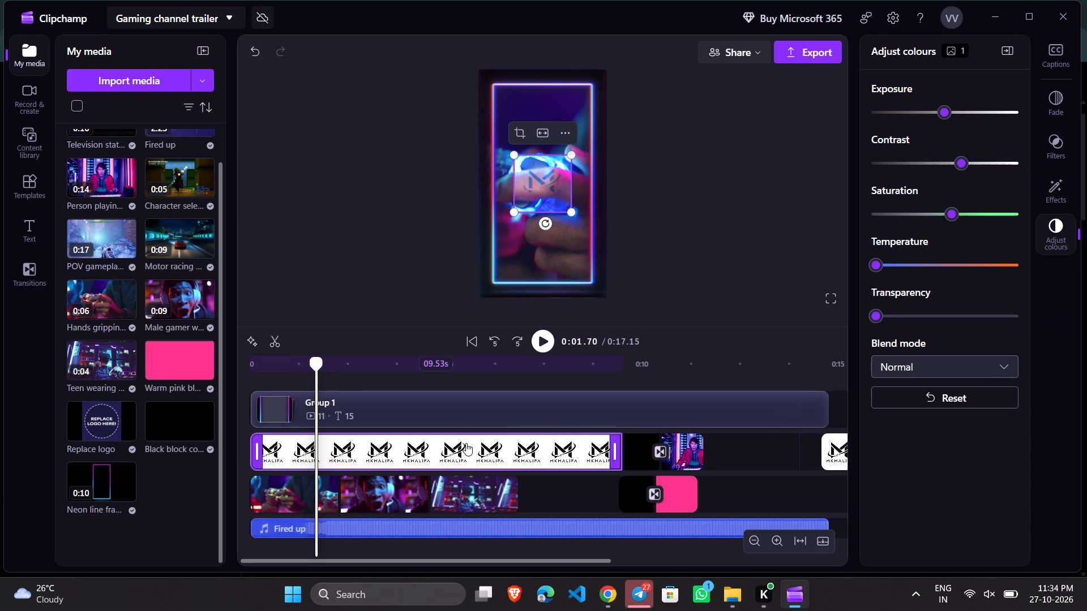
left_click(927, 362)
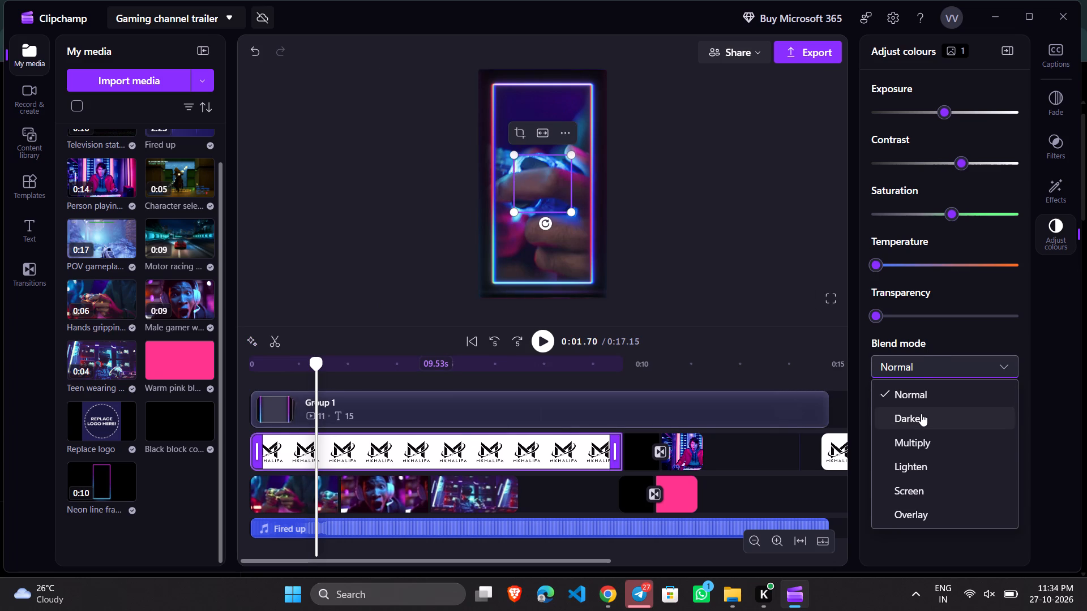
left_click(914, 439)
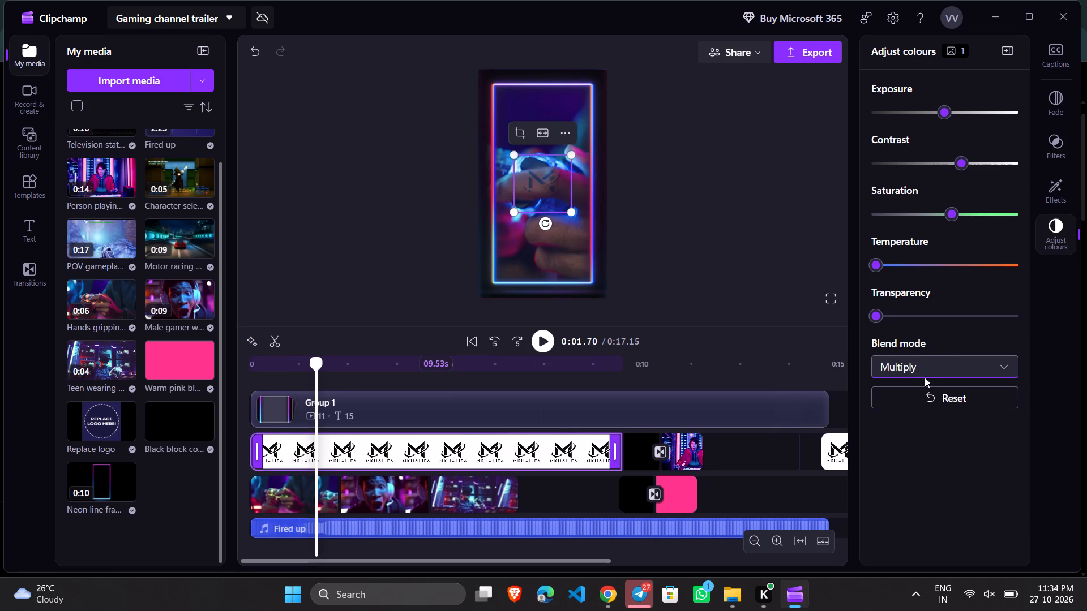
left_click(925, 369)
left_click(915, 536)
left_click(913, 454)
Play the whole trailer from the beginning several times to review the MKHALIFA logo's look and timing in the opening and closing.
scroll(524, 419, "down", 3)
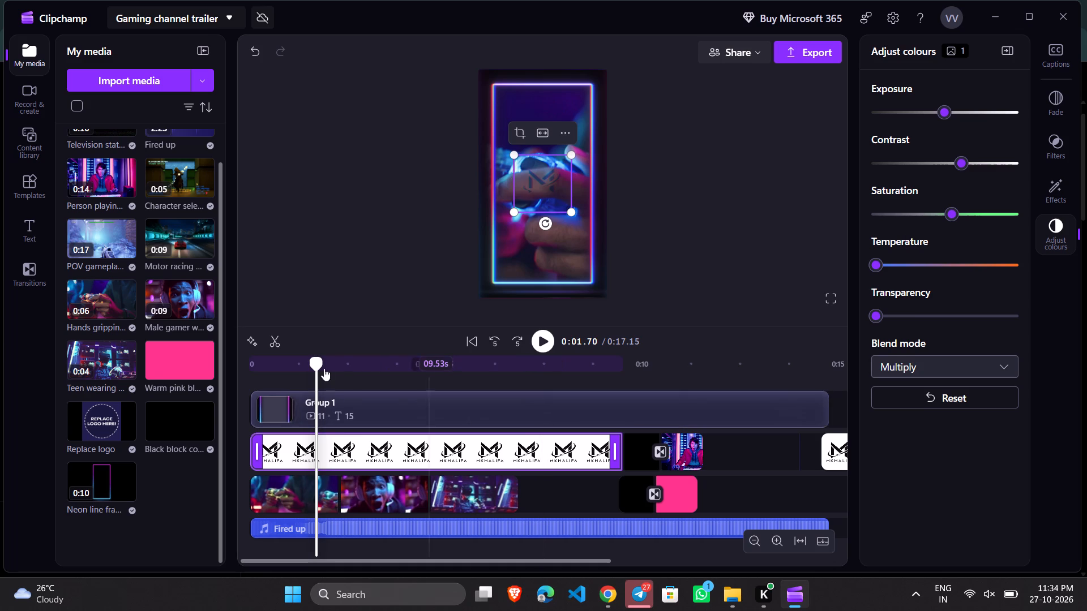
left_click_drag(316, 367, 229, 356)
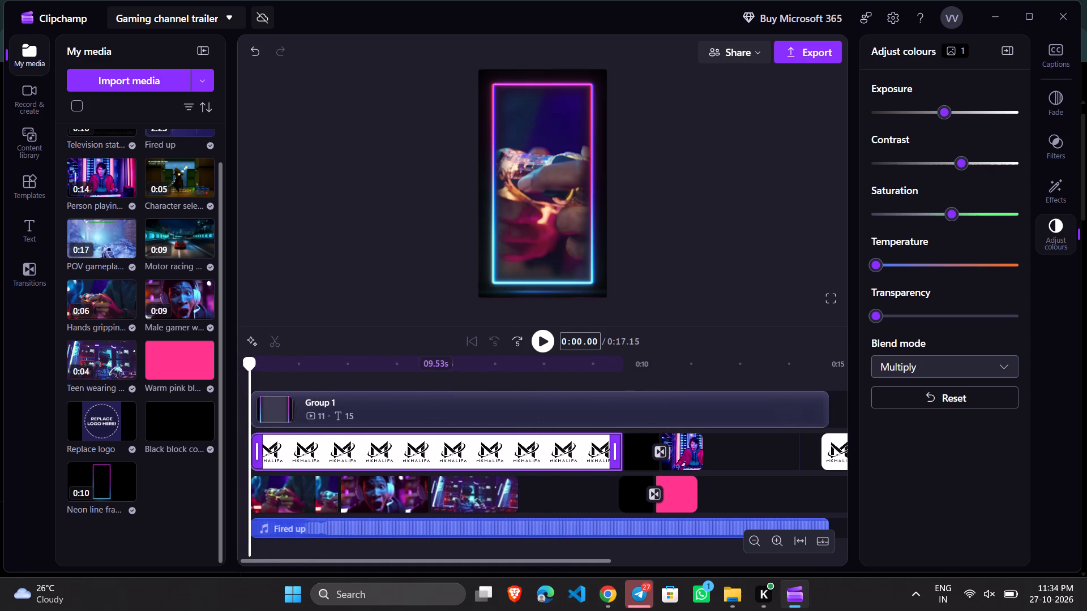
left_click(542, 341)
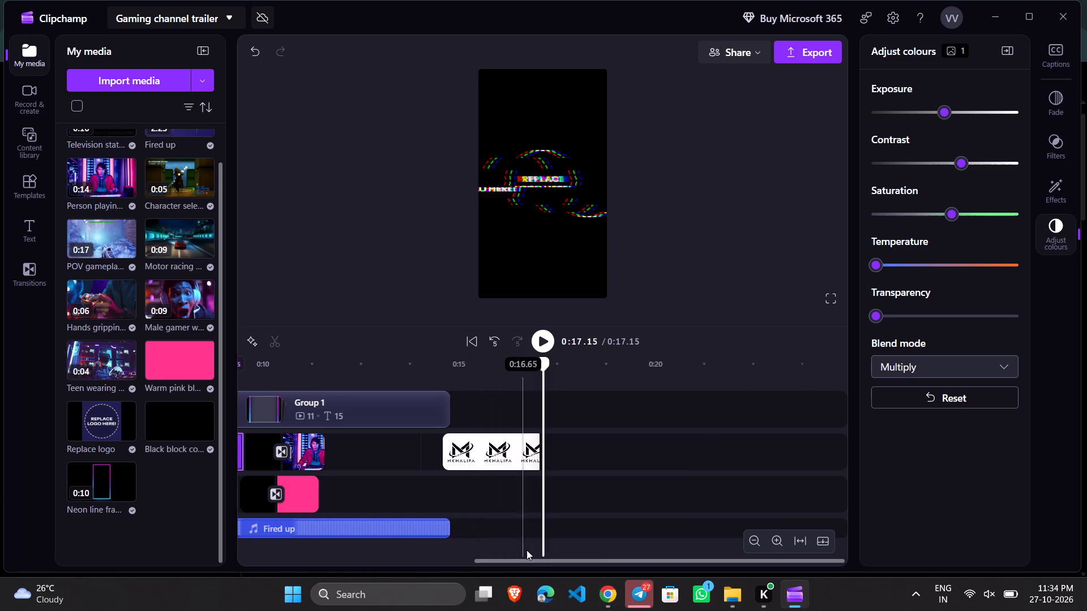
left_click_drag(521, 558, 217, 533)
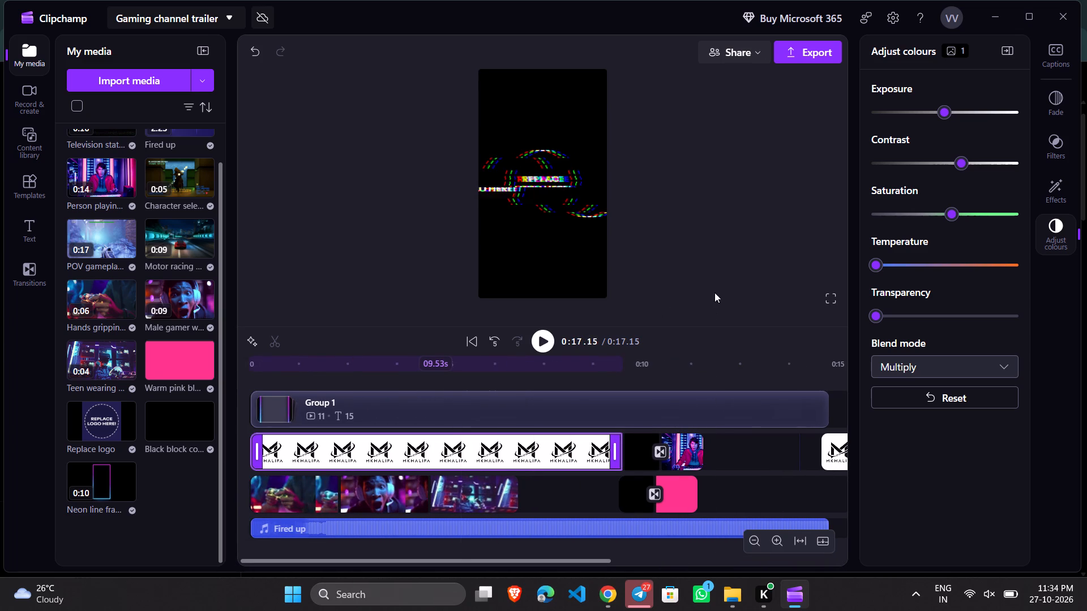
left_click(724, 276)
left_click(536, 343)
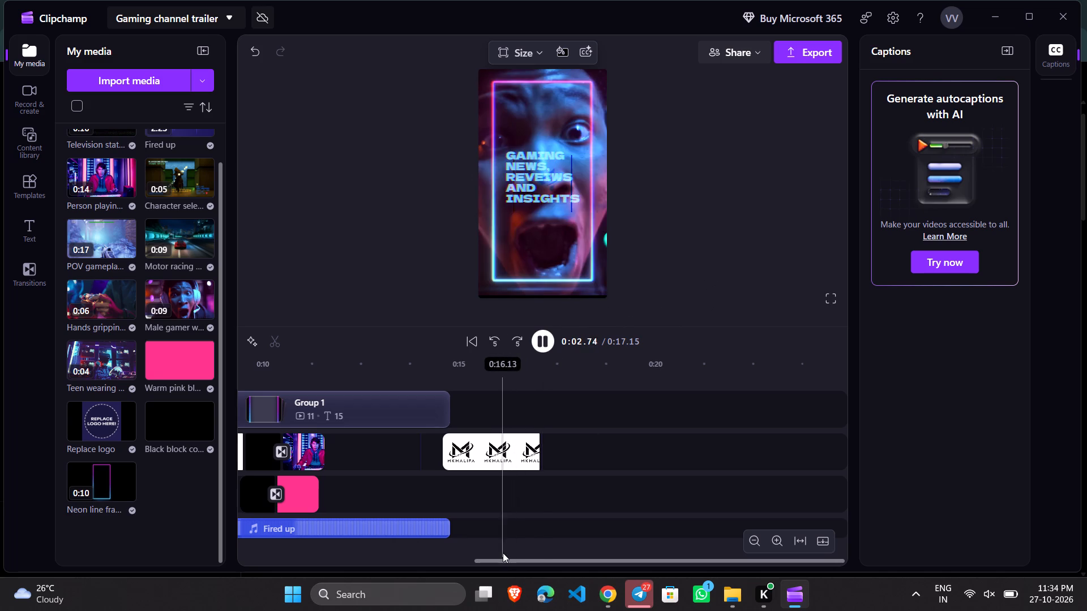
left_click_drag(502, 557, 188, 525)
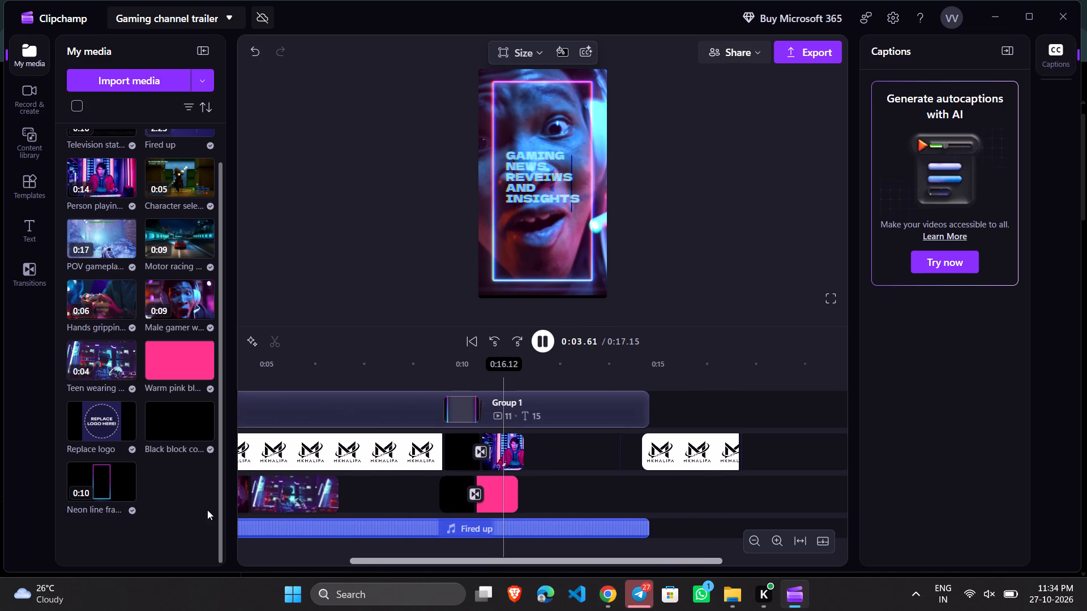
left_click(747, 256)
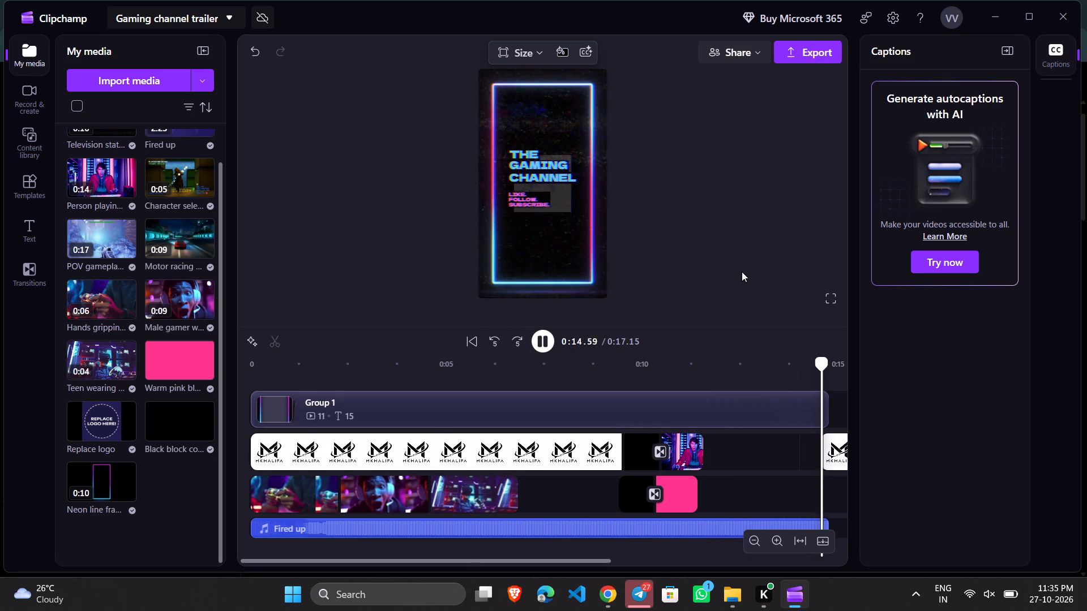
left_click(724, 246)
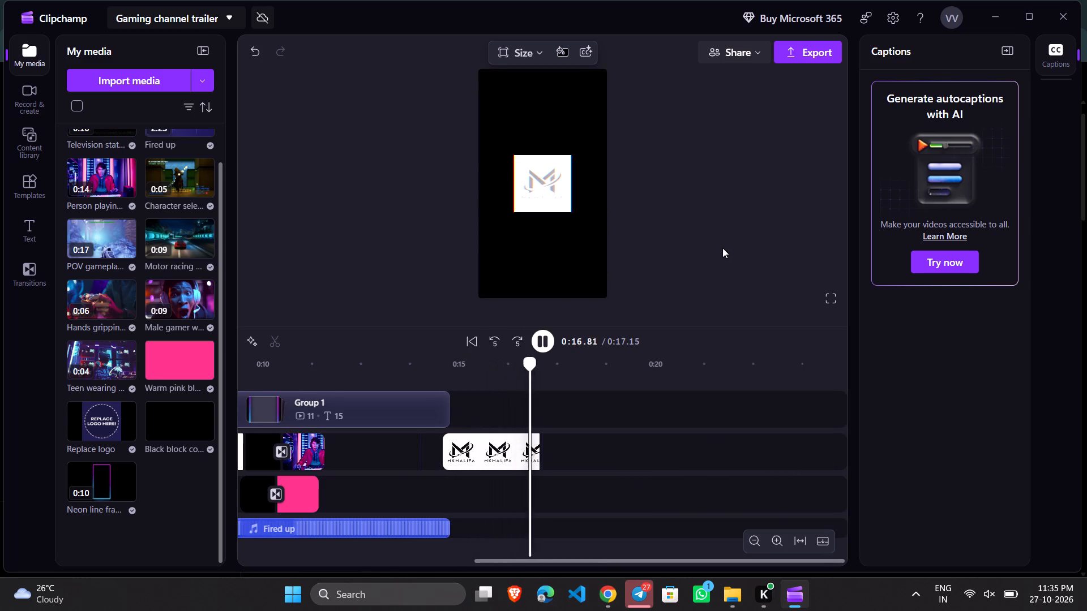
left_click(537, 348)
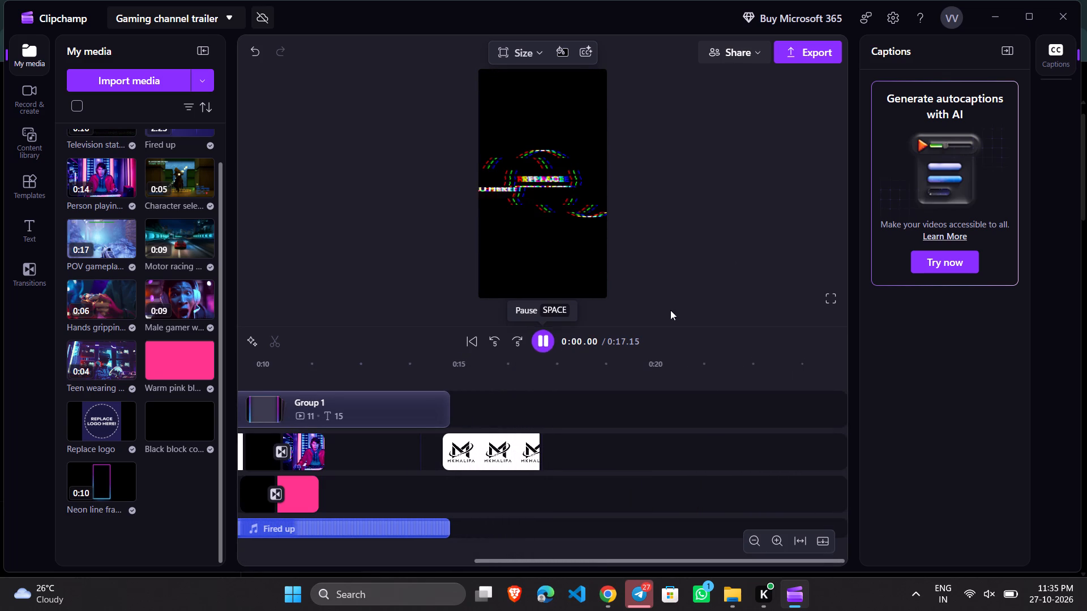
left_click_drag(504, 563, 263, 545)
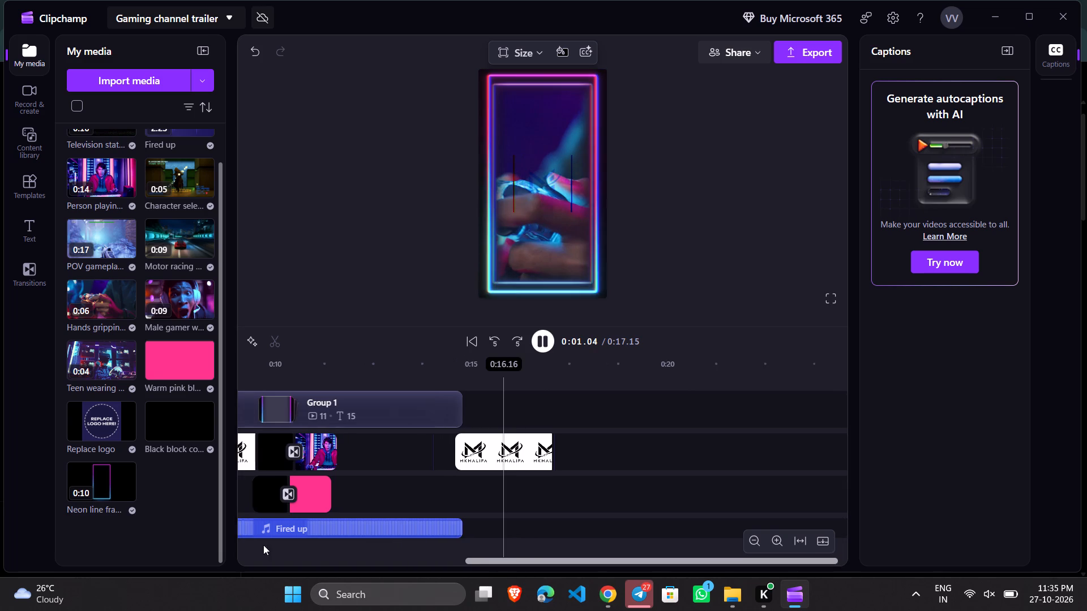
left_click_drag(263, 545, 171, 550)
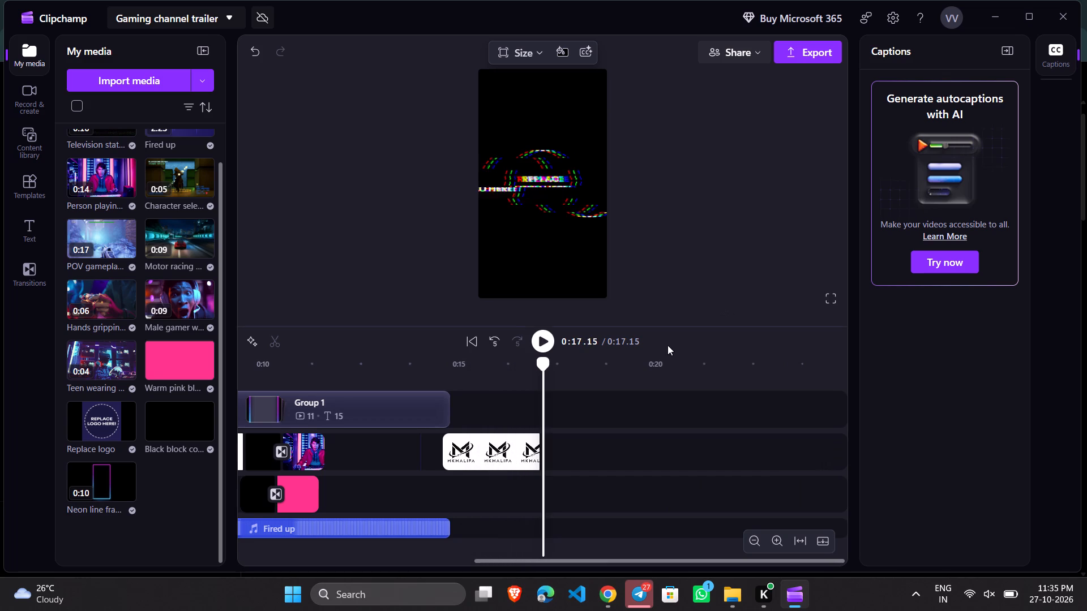
left_click_drag(529, 561, 513, 556)
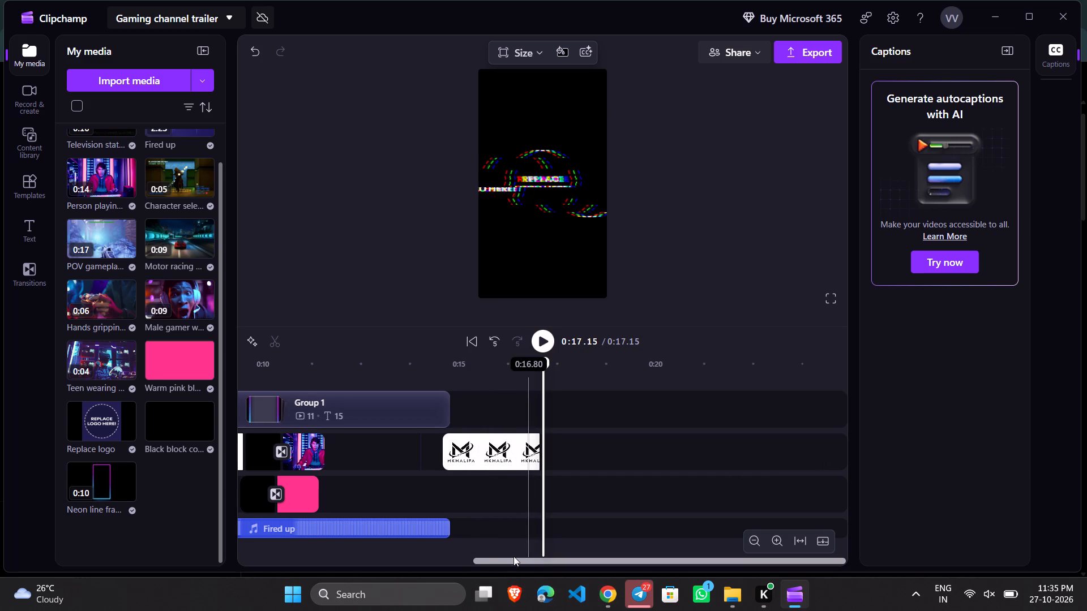
left_click_drag(513, 556, 296, 560)
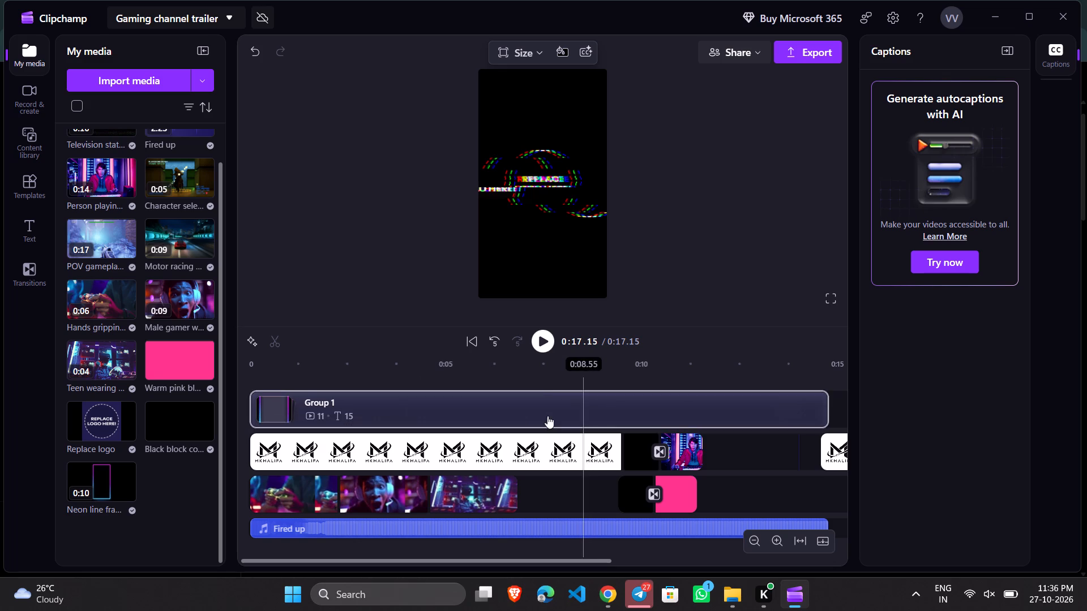
left_click(539, 347)
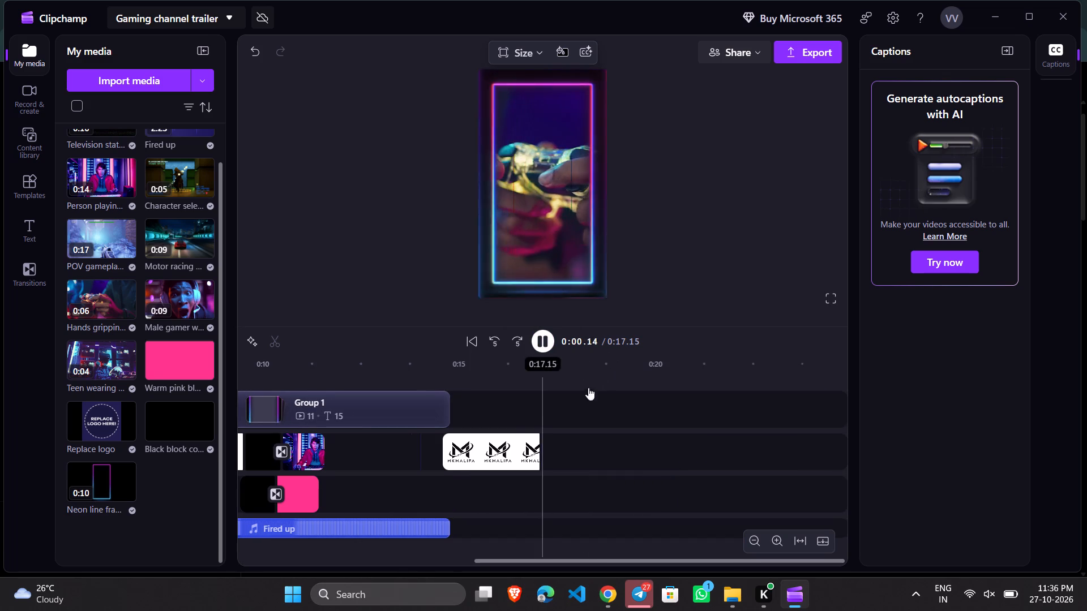
left_click_drag(508, 560, 328, 558)
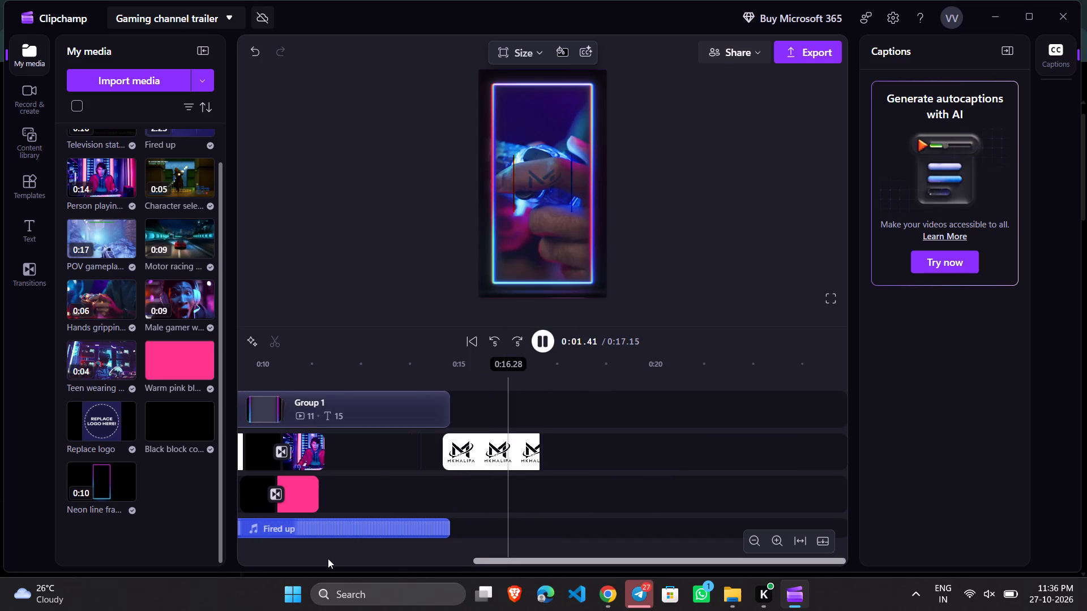
left_click_drag(328, 558, 219, 539)
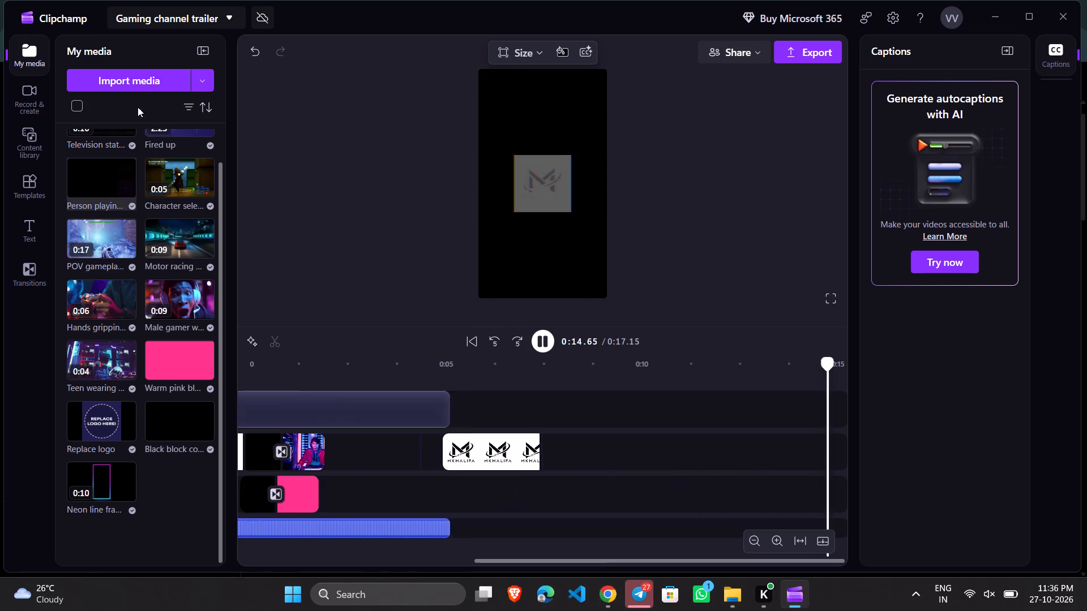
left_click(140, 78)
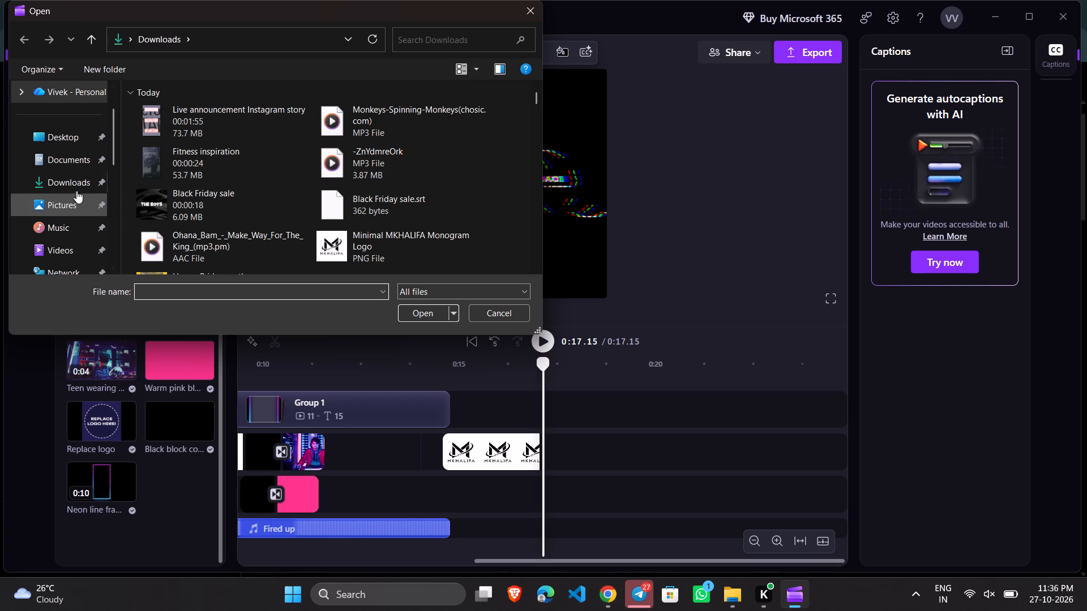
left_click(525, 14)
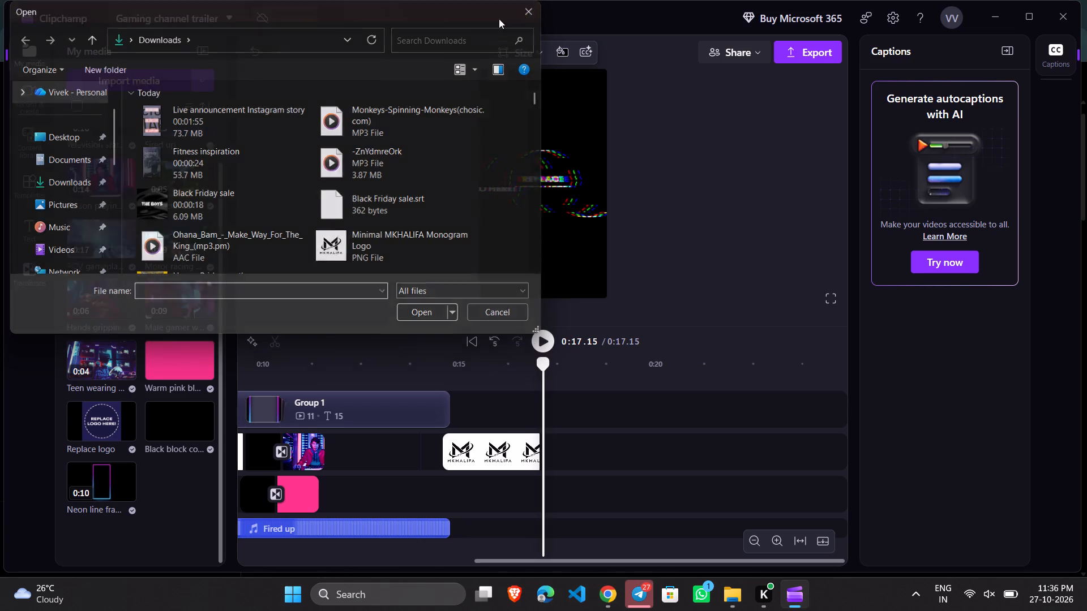
Export the finished gaming channel trailer as an MP4 video at 480p draft quality.
left_click(787, 55)
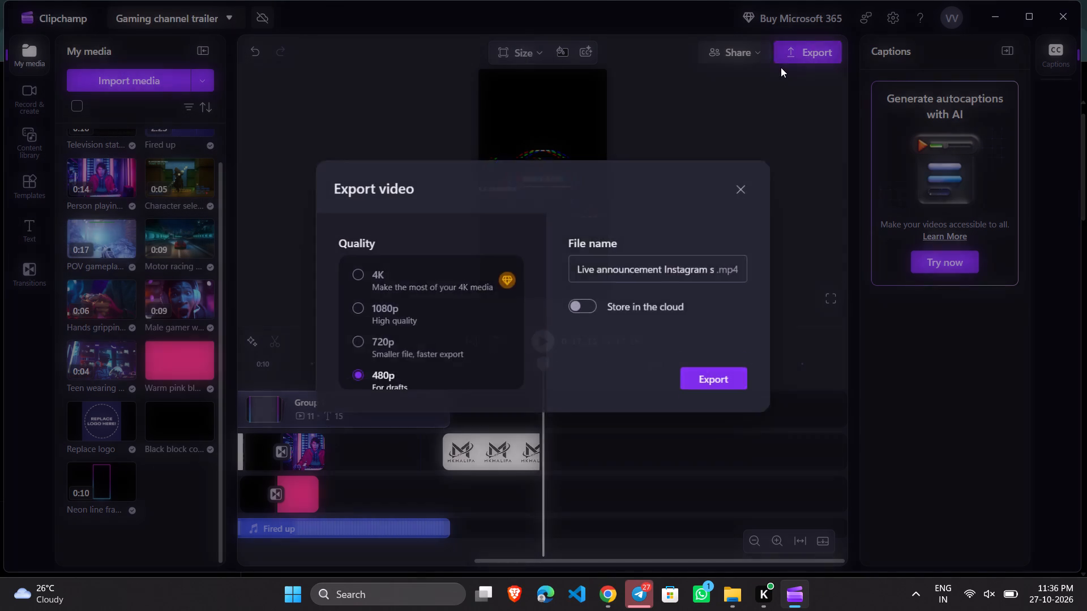
scroll(433, 346, "down", 2)
left_click(418, 391)
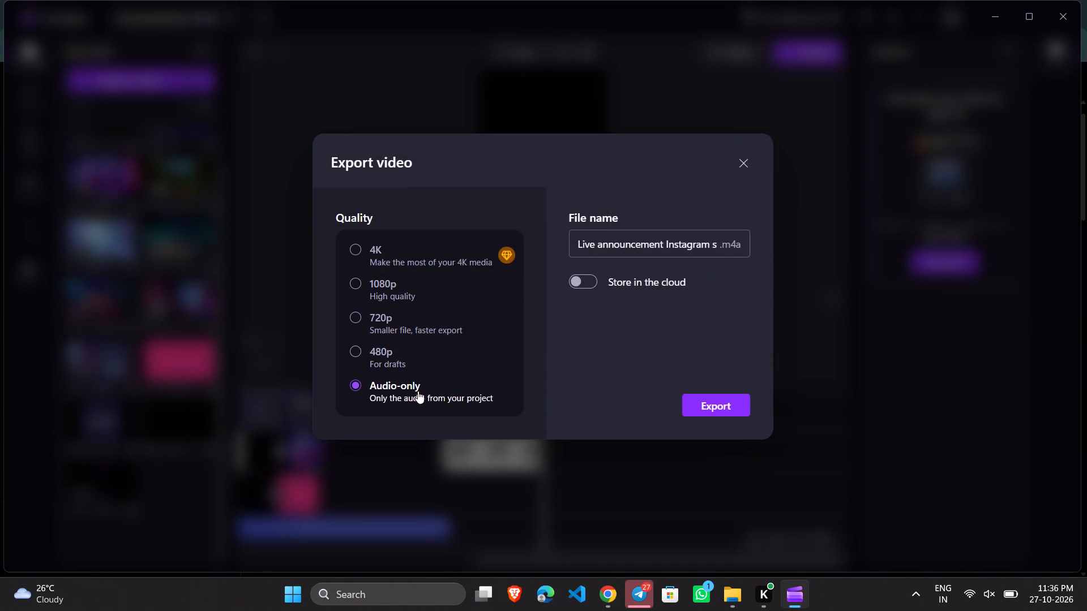
left_click(416, 365)
left_click(397, 349)
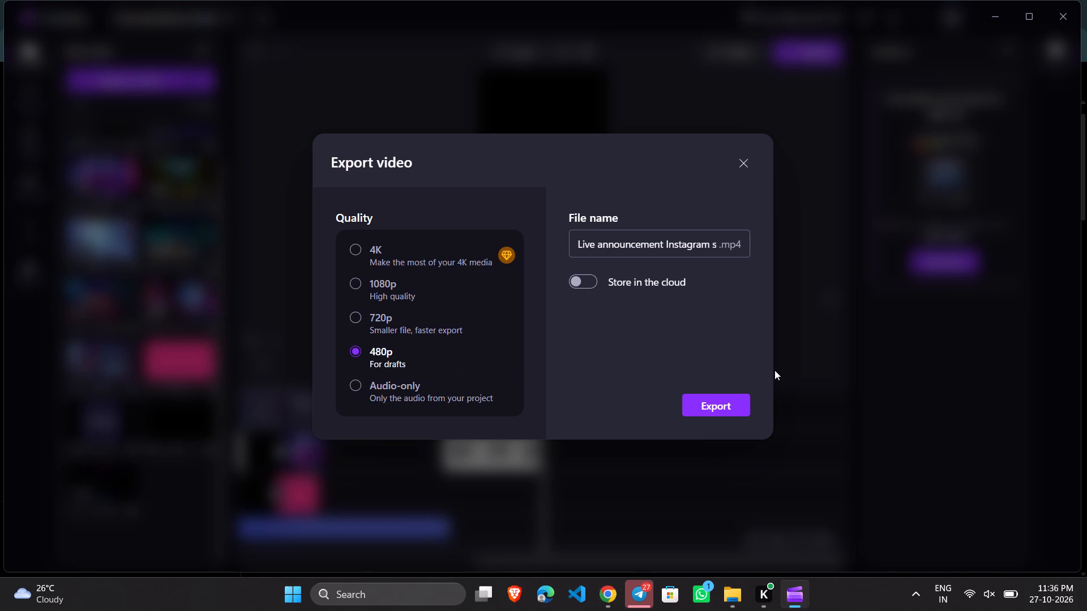
left_click(703, 407)
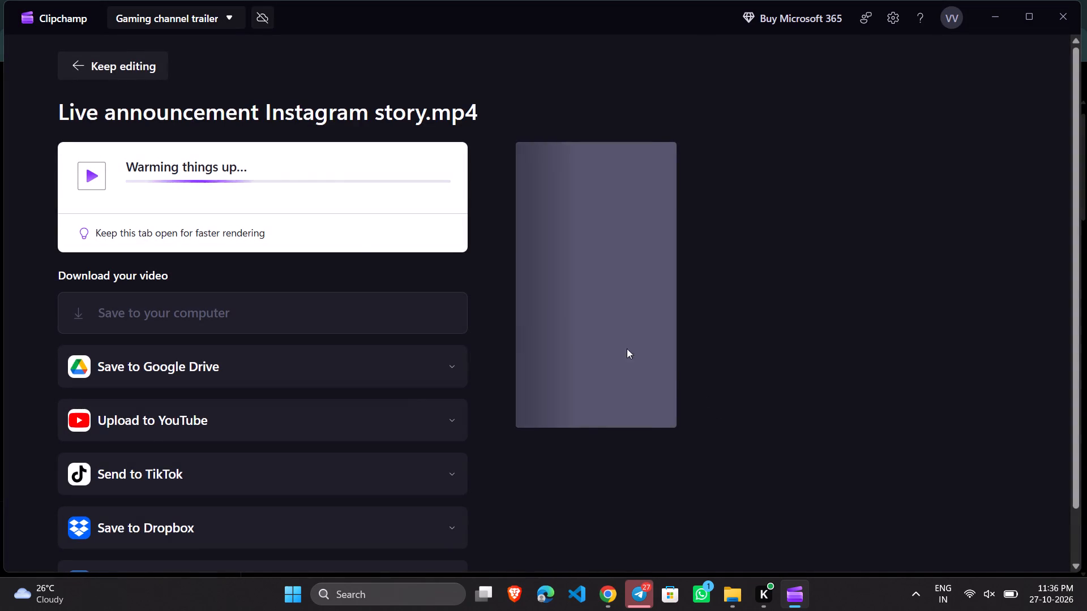